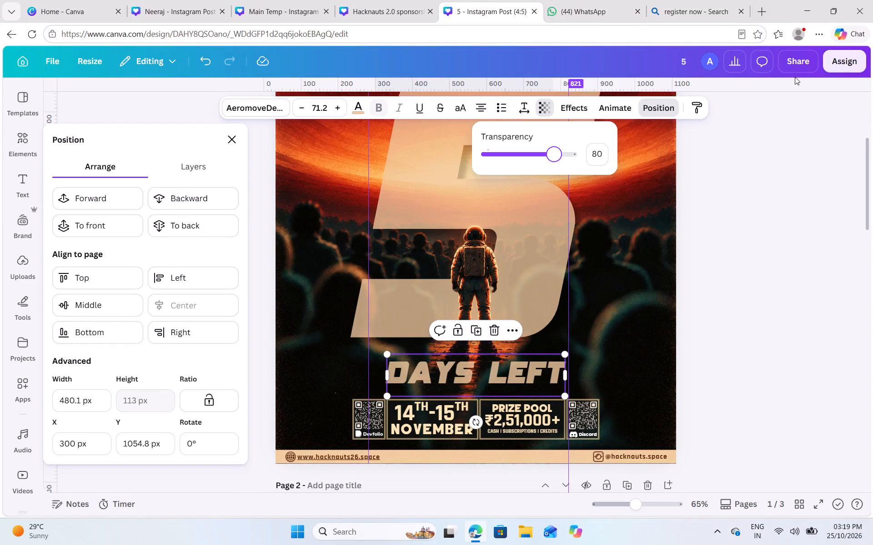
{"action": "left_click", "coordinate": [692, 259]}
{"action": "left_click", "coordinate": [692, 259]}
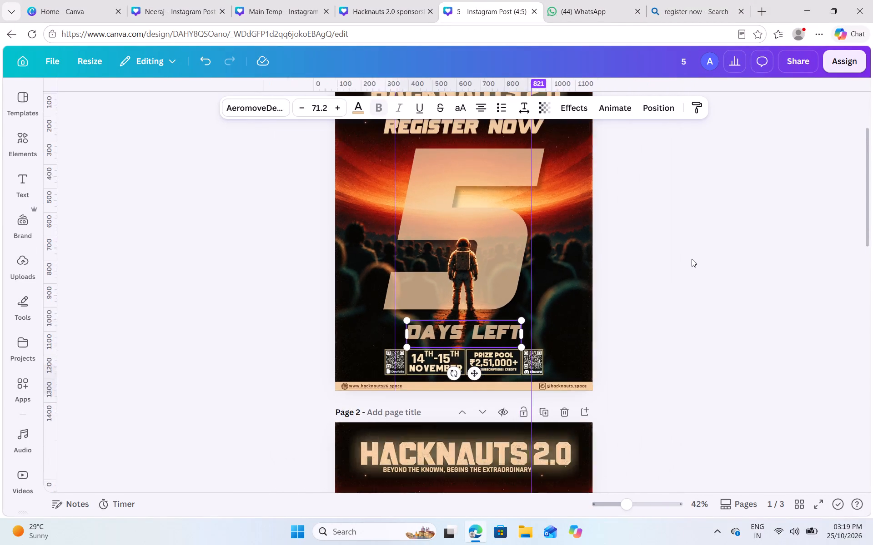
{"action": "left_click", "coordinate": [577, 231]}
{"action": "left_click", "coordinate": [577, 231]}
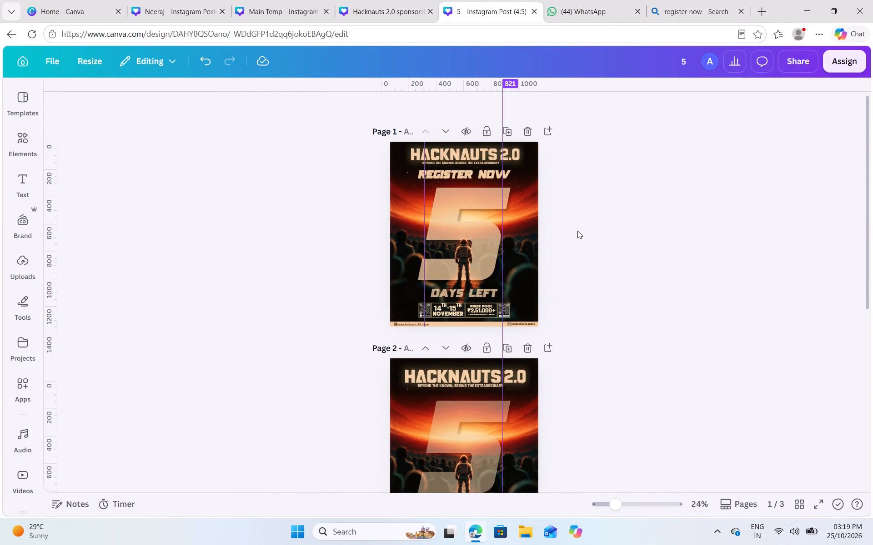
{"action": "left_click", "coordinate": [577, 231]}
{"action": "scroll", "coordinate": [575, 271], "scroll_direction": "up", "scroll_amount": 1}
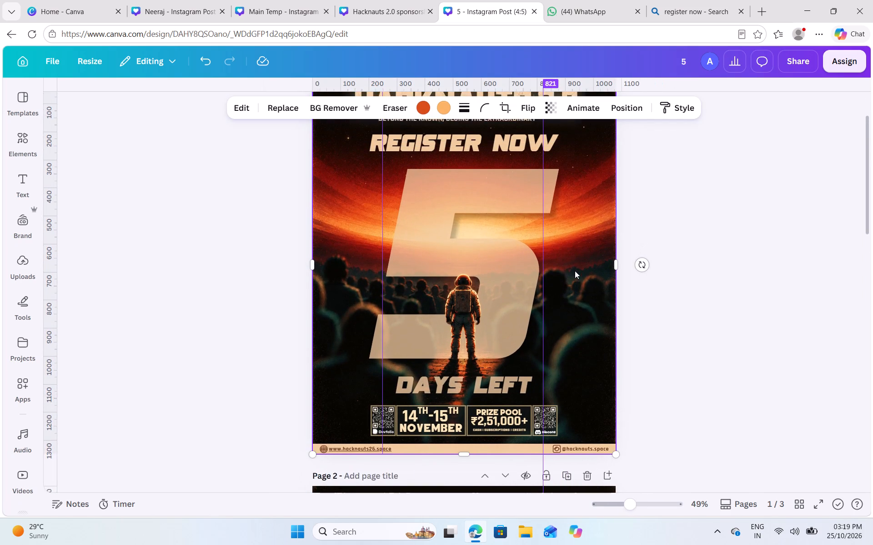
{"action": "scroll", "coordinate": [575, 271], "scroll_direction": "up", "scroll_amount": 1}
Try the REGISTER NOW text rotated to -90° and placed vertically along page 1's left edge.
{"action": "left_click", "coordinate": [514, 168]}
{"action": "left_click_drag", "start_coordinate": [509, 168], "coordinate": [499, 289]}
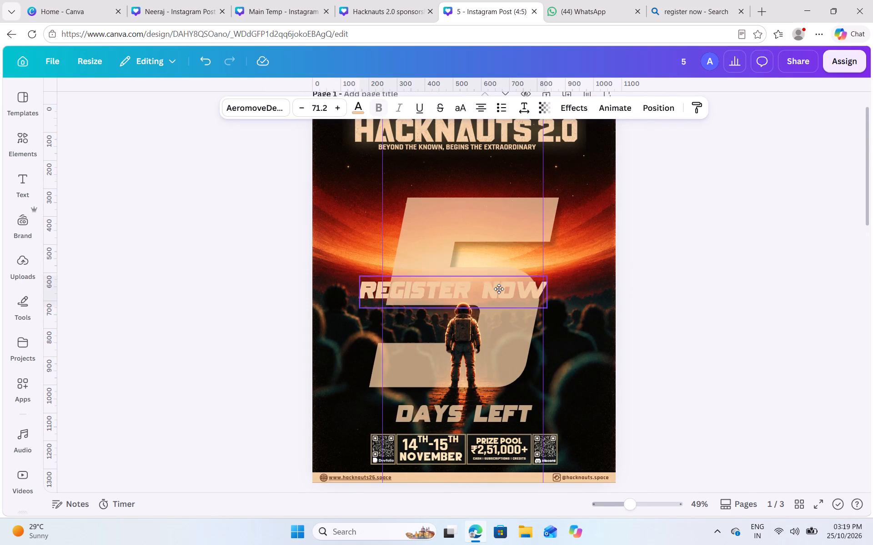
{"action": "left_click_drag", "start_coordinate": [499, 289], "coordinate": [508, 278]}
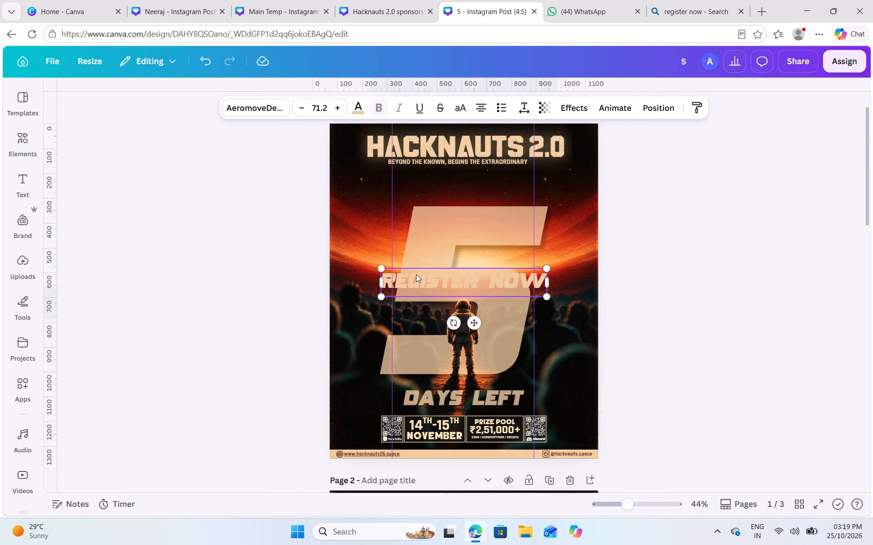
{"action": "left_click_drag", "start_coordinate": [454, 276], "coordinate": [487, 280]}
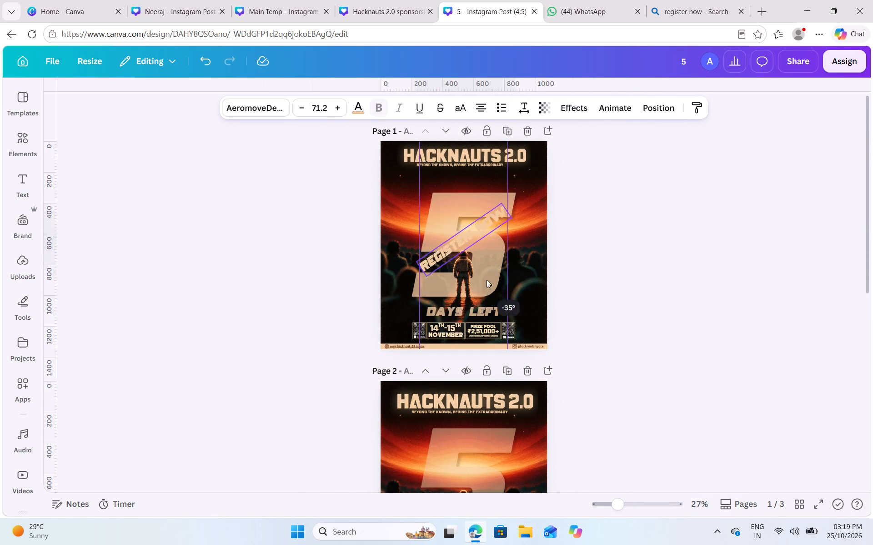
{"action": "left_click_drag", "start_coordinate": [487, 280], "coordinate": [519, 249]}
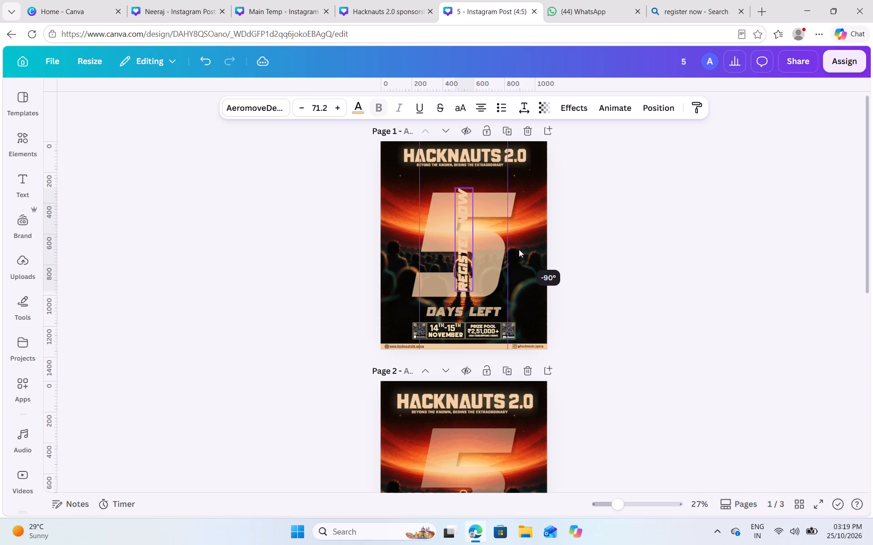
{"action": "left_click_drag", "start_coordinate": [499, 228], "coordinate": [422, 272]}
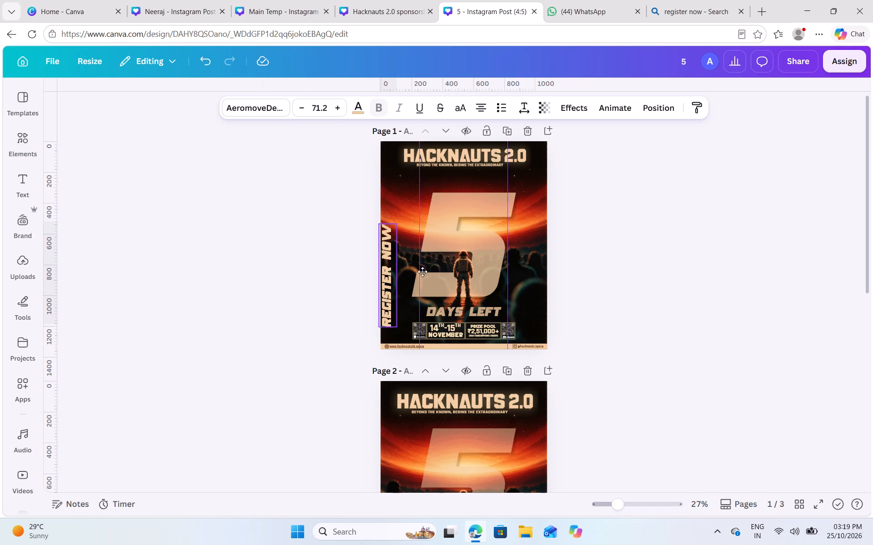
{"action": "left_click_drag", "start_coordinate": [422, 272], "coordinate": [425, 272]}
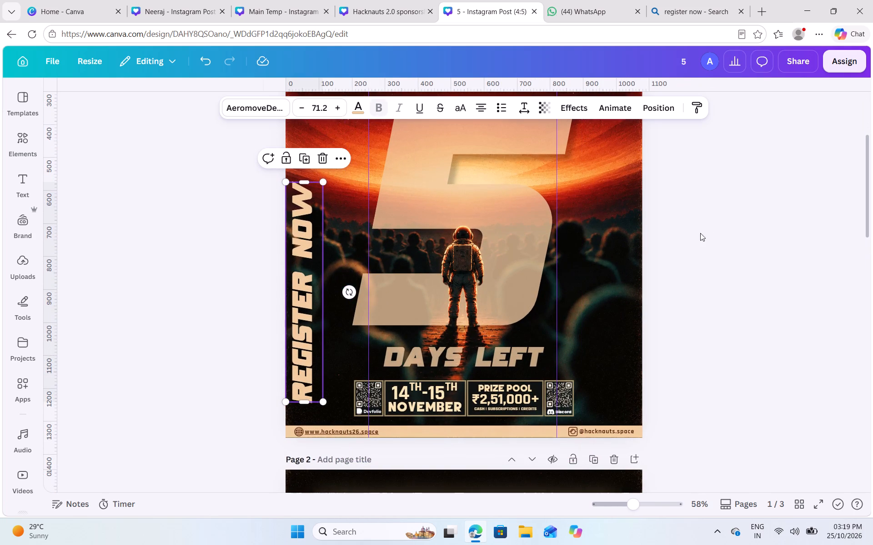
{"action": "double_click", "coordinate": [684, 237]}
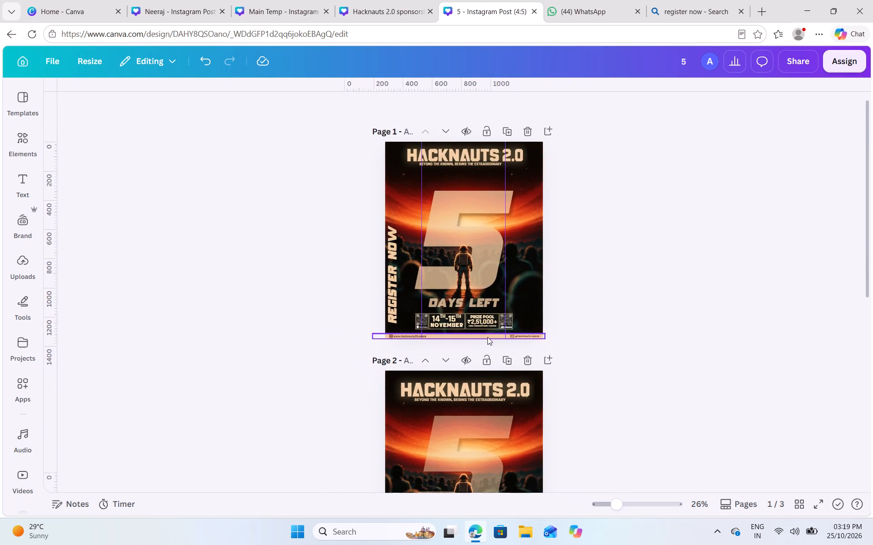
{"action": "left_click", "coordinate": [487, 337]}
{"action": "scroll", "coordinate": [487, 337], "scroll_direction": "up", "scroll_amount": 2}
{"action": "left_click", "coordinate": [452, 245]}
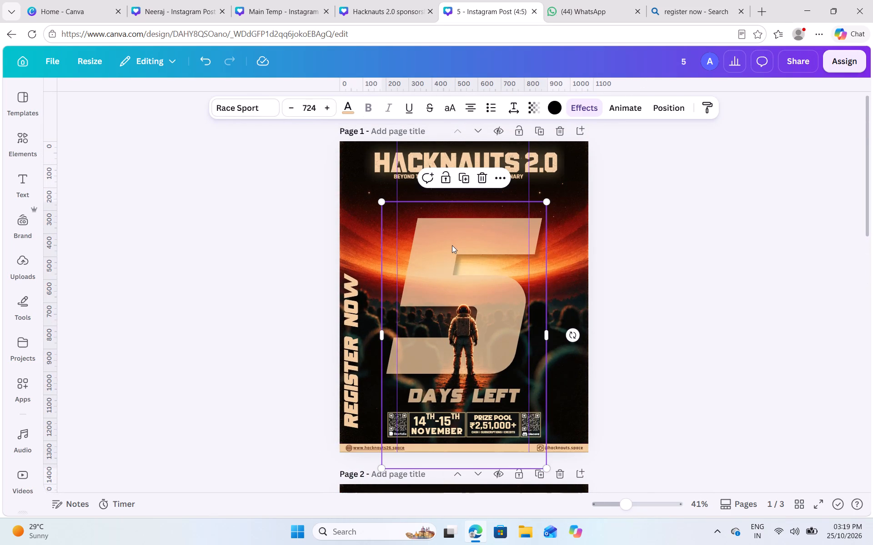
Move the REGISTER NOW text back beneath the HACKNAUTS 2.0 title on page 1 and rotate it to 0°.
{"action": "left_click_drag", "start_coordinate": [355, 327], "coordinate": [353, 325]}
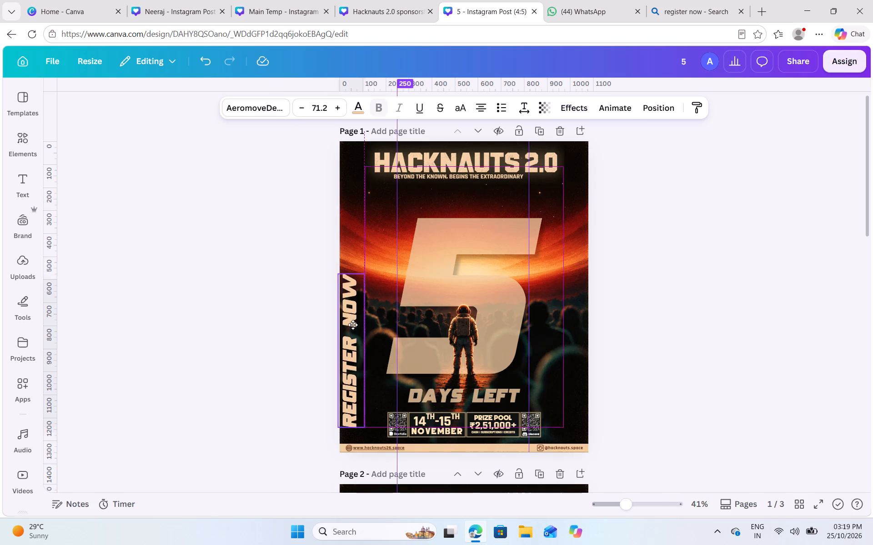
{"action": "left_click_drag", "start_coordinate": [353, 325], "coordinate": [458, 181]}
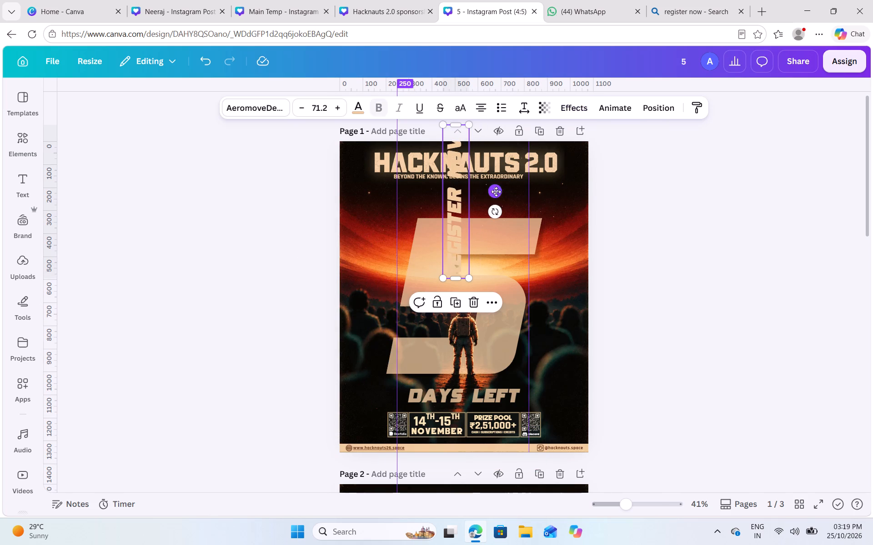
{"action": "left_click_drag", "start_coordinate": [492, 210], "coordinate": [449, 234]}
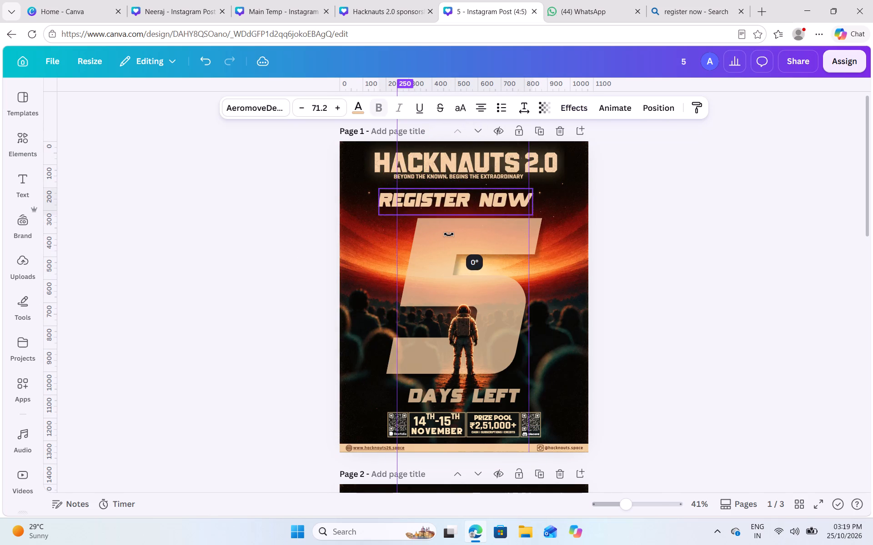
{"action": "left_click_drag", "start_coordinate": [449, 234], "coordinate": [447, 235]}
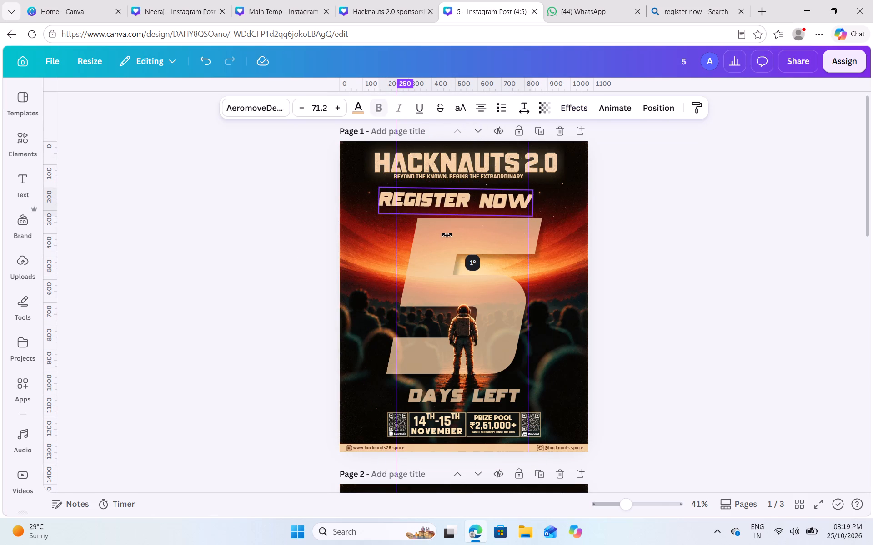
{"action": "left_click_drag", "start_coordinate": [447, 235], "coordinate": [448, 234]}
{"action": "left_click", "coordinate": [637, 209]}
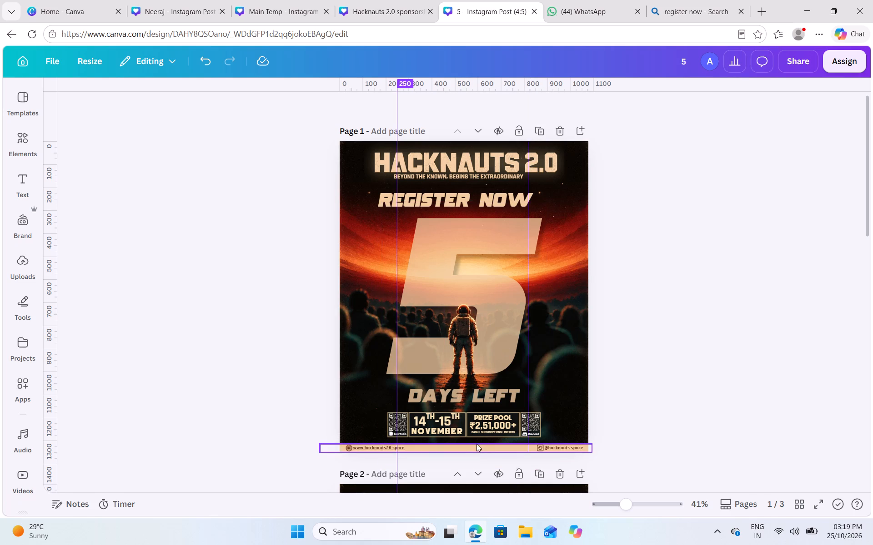
Centre the date and prize pool group with its QR codes horizontally on page 1.
{"action": "left_click", "coordinate": [475, 428]}
{"action": "left_click", "coordinate": [688, 109]}
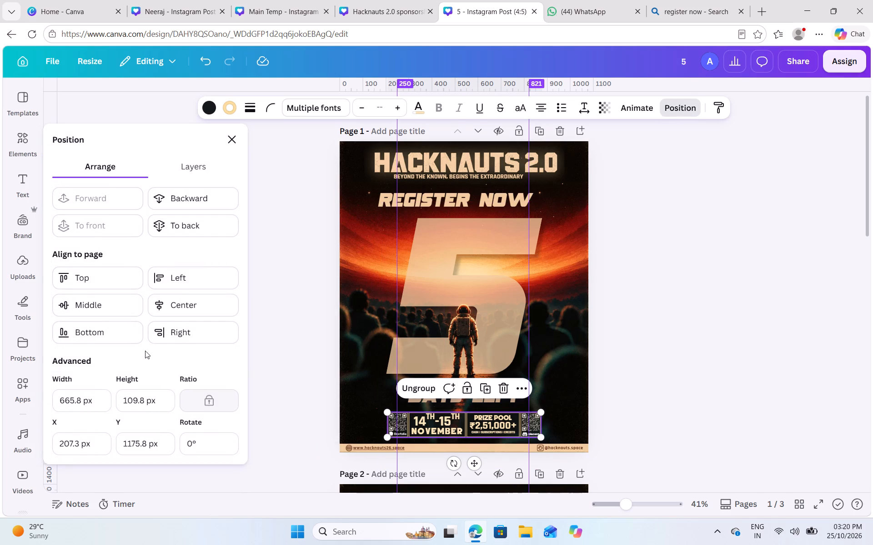
{"action": "left_click", "coordinate": [165, 303]}
{"action": "left_click", "coordinate": [568, 348]}
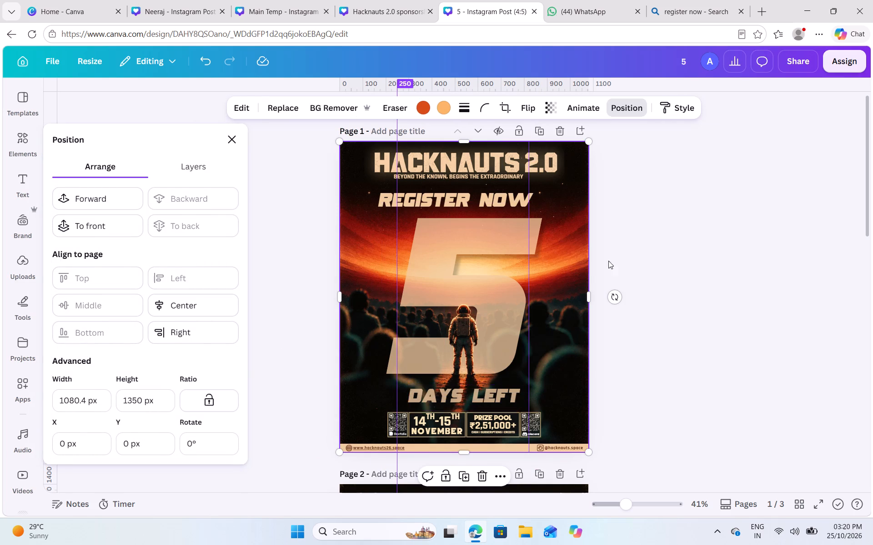
Shift the REGISTER NOW text on page 1 slightly to the right to line it up above the large 5.
{"action": "left_click_drag", "start_coordinate": [461, 200], "coordinate": [471, 201]}
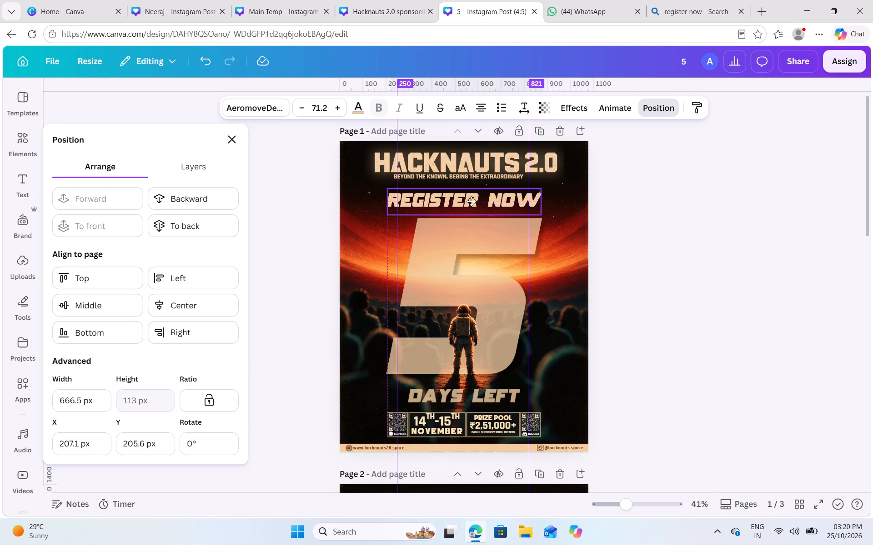
{"action": "left_click_drag", "start_coordinate": [471, 201], "coordinate": [473, 202]}
{"action": "left_click", "coordinate": [632, 250]}
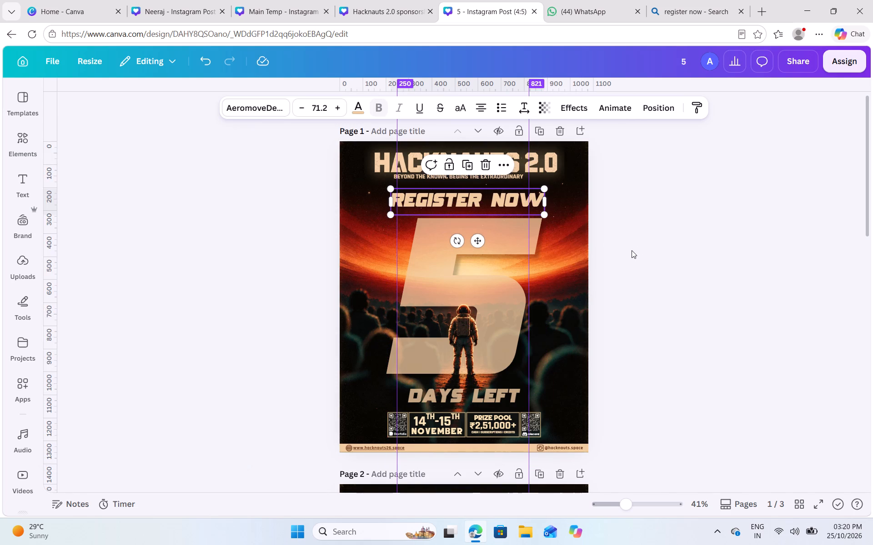
{"action": "scroll", "coordinate": [632, 250], "scroll_direction": "up", "scroll_amount": 1}
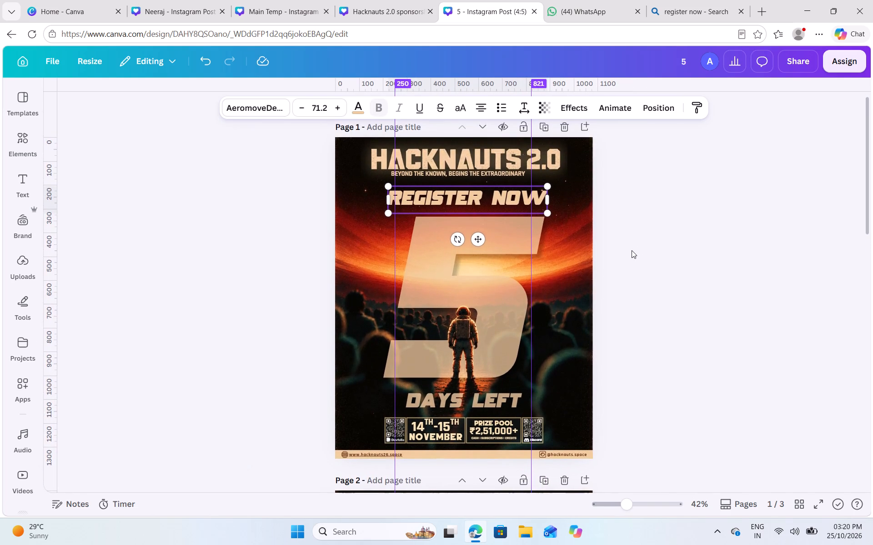
Nudge the large 5 on page 1 slightly downward, away from the REGISTER NOW text.
{"action": "left_click", "coordinate": [513, 304]}
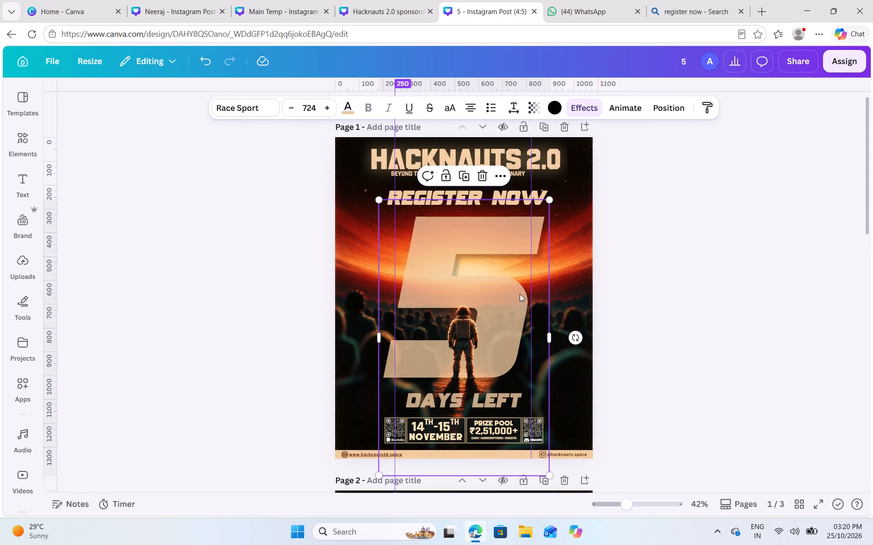
{"action": "key", "text": "Down"}
{"action": "key", "text": "Down"}
{"action": "key", "text": "Down"}
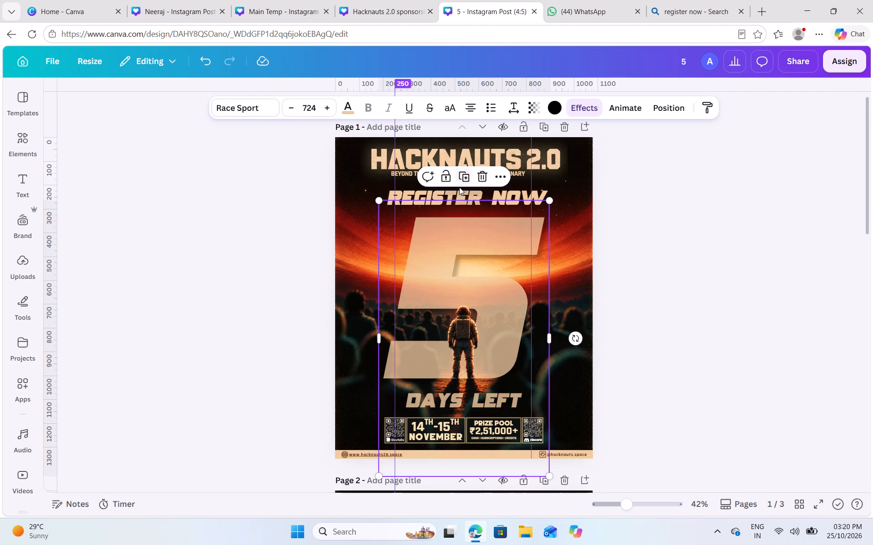
Duplicate page 1 to make a layout variation.
{"action": "left_click", "coordinate": [453, 197]}
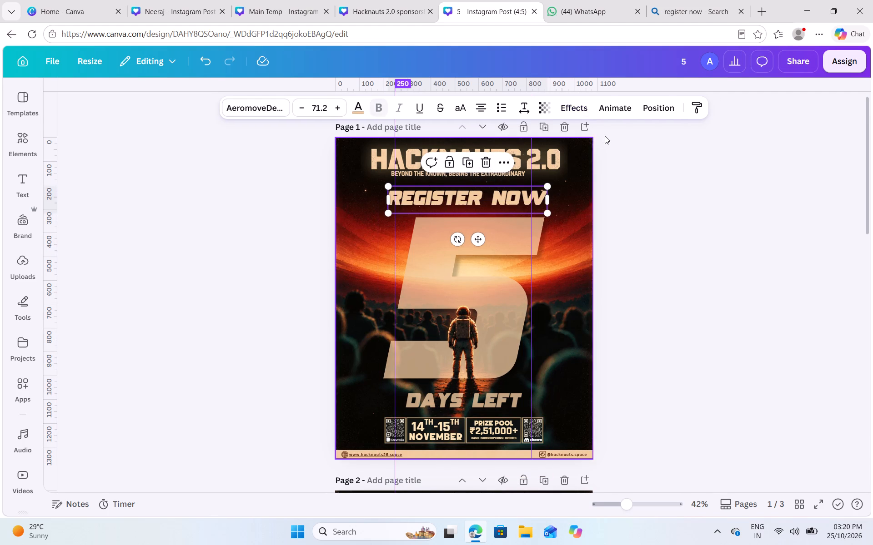
{"action": "left_click", "coordinate": [540, 124]}
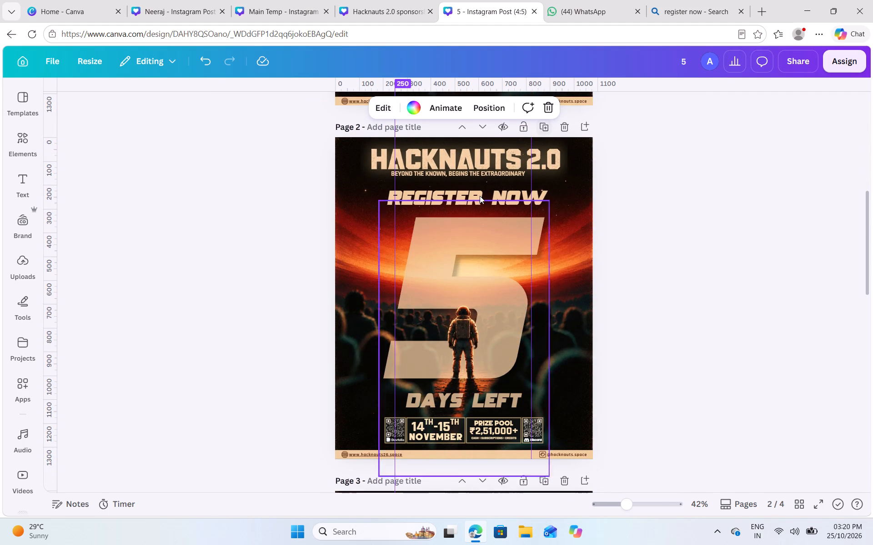
Delete the date and prize pool group with its QR codes from the duplicated page 2.
{"action": "left_click", "coordinate": [458, 430]}
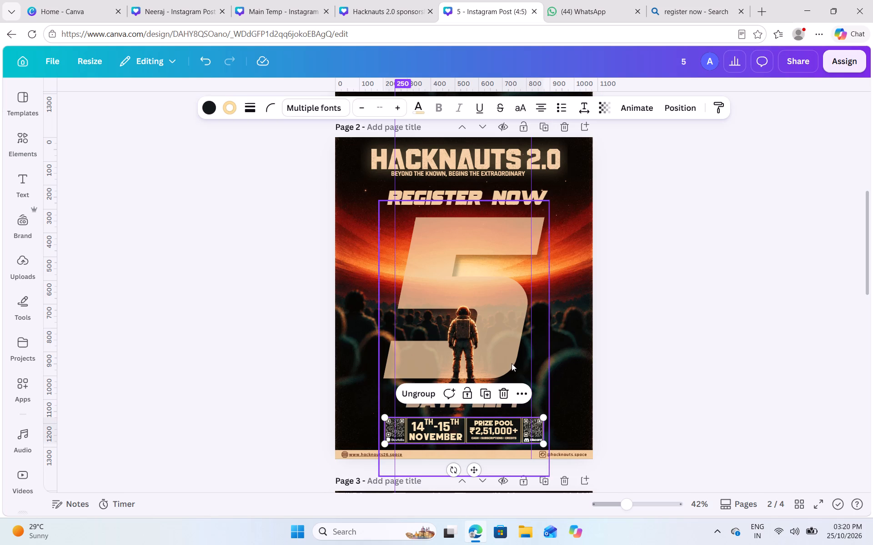
{"action": "left_click", "coordinate": [500, 389]}
Move the REGISTER NOW text on page 2 below DAYS LEFT, into the space above the footer strip.
{"action": "left_click_drag", "start_coordinate": [492, 197], "coordinate": [491, 406]}
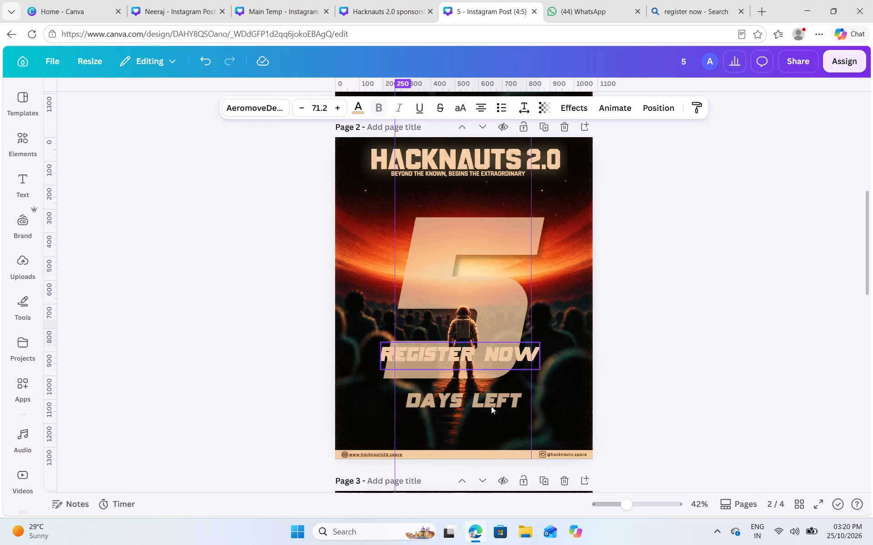
{"action": "left_click_drag", "start_coordinate": [491, 406], "coordinate": [491, 426]}
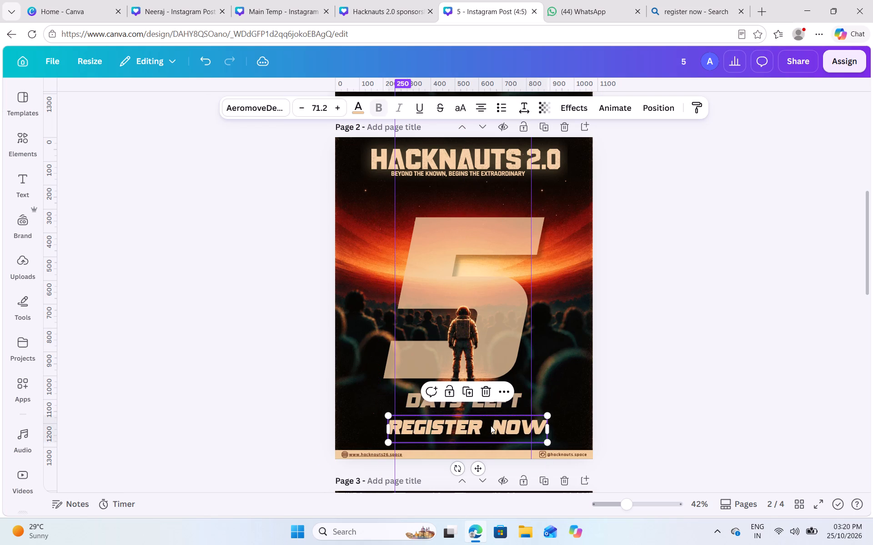
Enlarge REGISTER NOW on page 2 to font size 80.1 and centre it horizontally, just beneath DAYS LEFT.
{"action": "left_click_drag", "start_coordinate": [550, 414], "coordinate": [569, 402]}
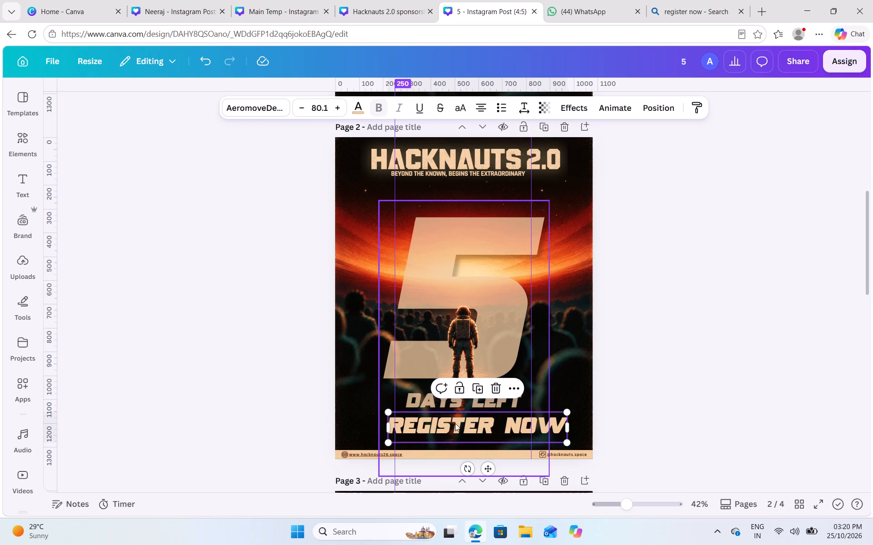
{"action": "left_click_drag", "start_coordinate": [464, 426], "coordinate": [452, 426]}
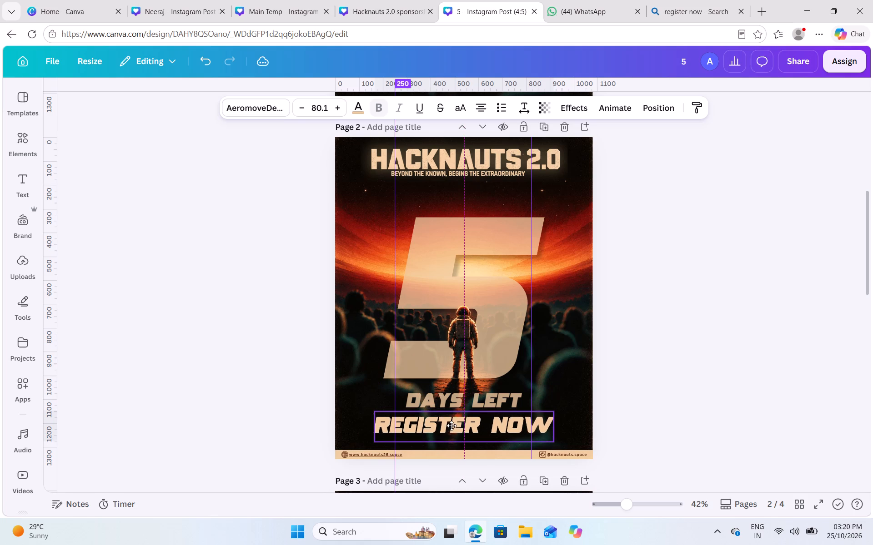
{"action": "left_click_drag", "start_coordinate": [452, 426], "coordinate": [451, 425]}
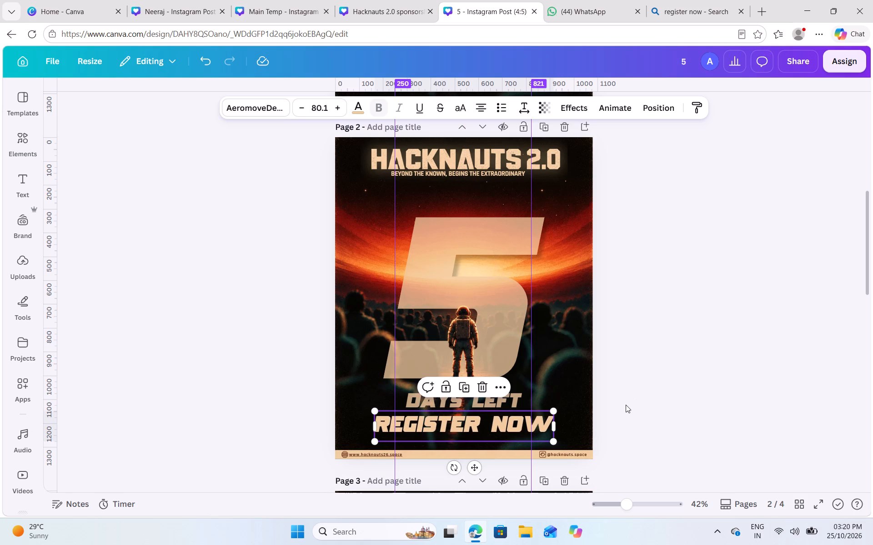
{"action": "left_click", "coordinate": [626, 405]}
{"action": "left_click", "coordinate": [488, 419]}
{"action": "key", "text": "Down"}
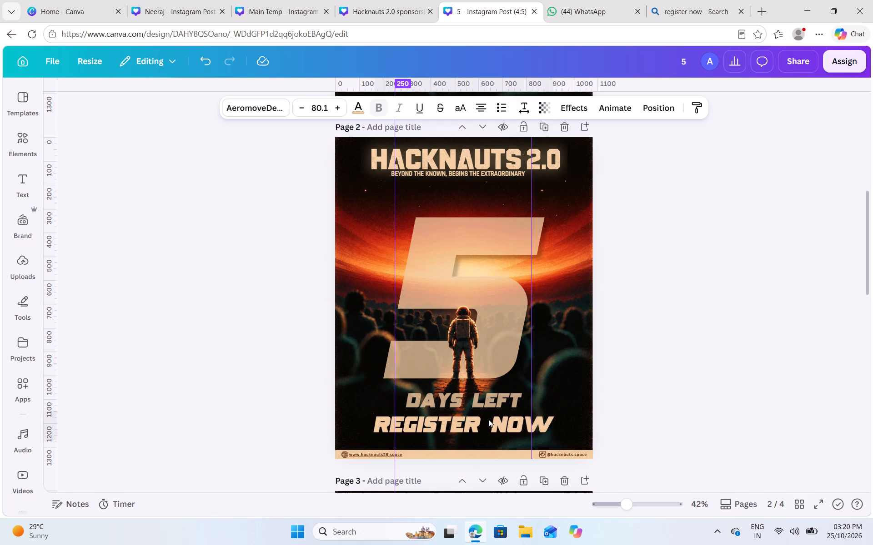
{"action": "key", "text": "Down"}
{"action": "key", "text": "Down"}
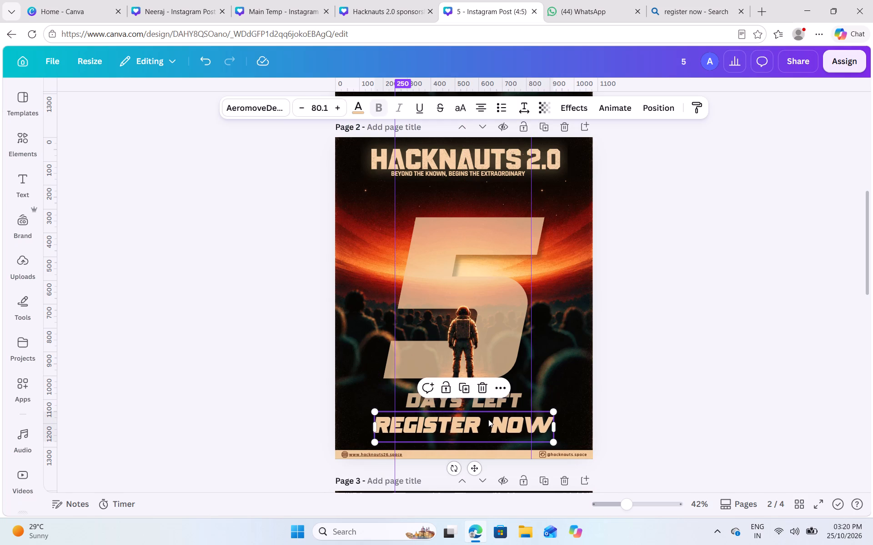
{"action": "left_click", "coordinate": [600, 400]}
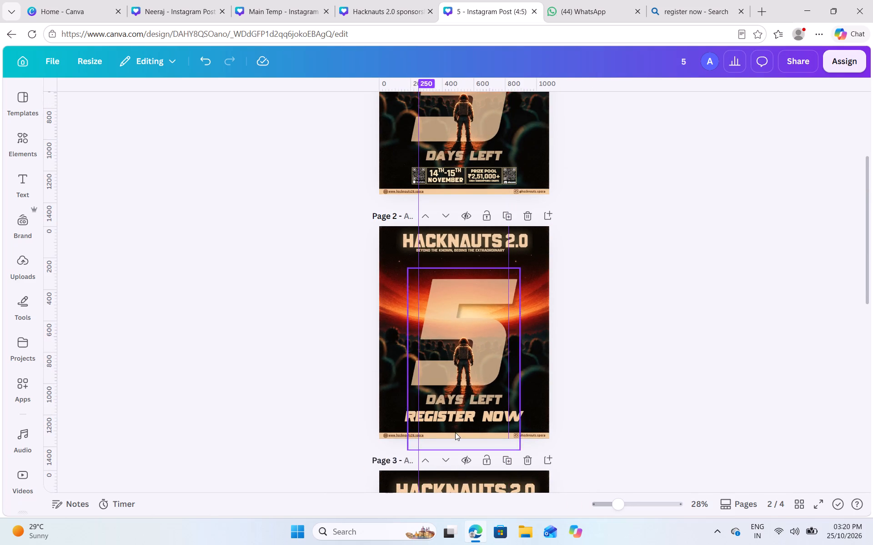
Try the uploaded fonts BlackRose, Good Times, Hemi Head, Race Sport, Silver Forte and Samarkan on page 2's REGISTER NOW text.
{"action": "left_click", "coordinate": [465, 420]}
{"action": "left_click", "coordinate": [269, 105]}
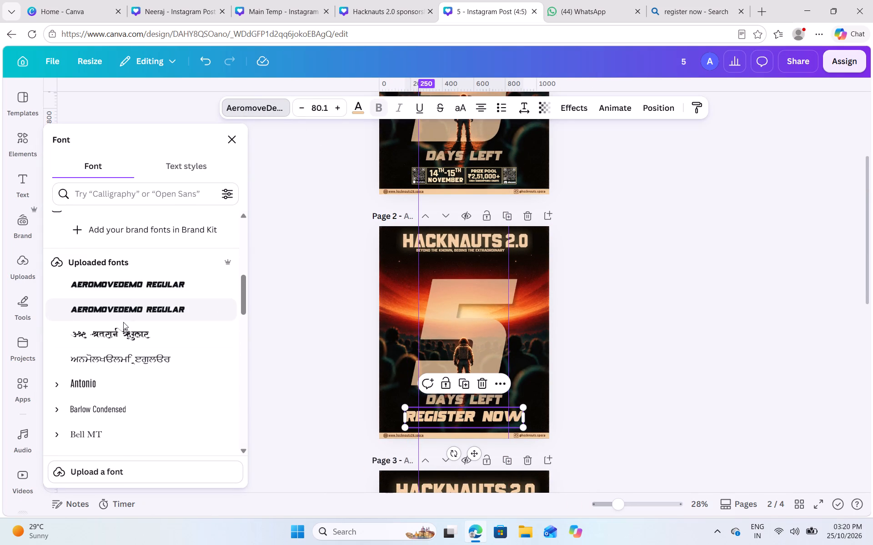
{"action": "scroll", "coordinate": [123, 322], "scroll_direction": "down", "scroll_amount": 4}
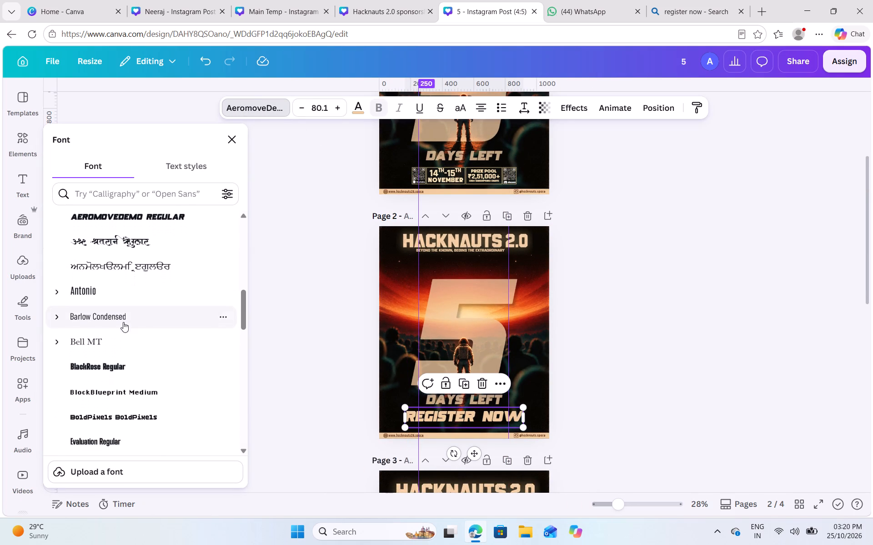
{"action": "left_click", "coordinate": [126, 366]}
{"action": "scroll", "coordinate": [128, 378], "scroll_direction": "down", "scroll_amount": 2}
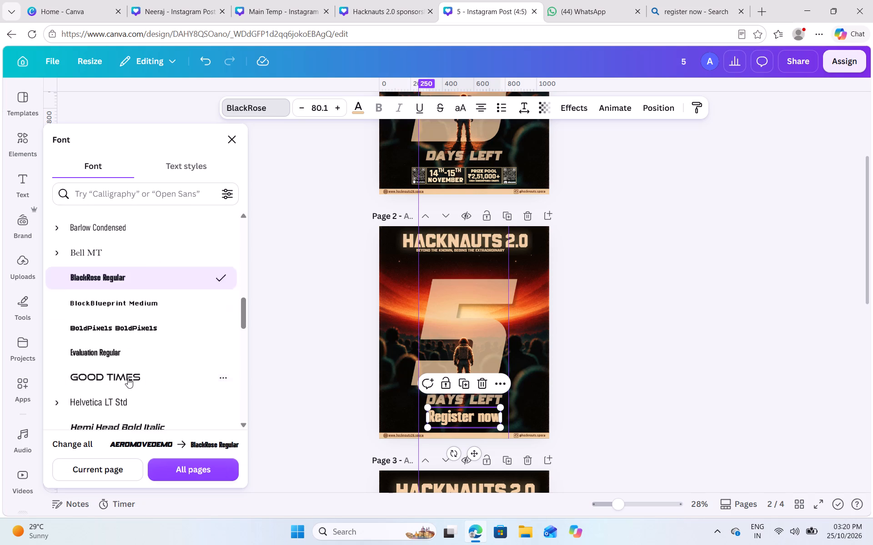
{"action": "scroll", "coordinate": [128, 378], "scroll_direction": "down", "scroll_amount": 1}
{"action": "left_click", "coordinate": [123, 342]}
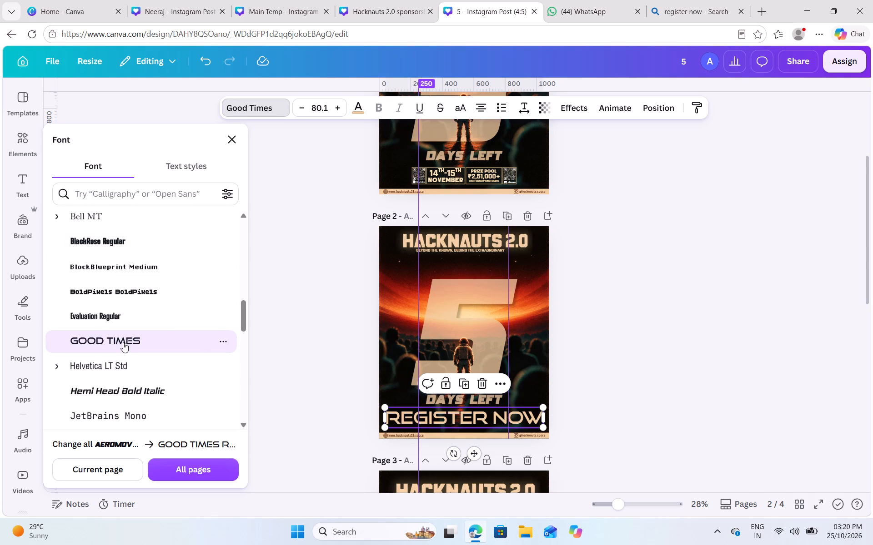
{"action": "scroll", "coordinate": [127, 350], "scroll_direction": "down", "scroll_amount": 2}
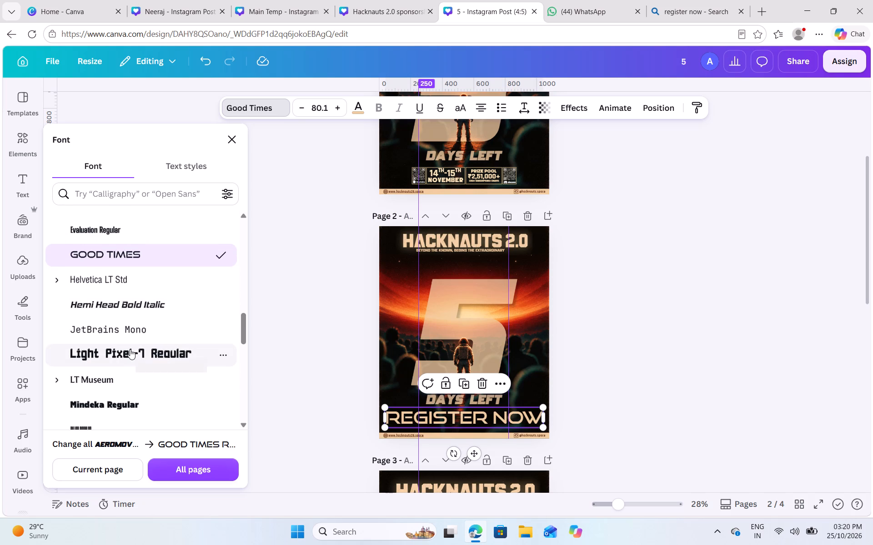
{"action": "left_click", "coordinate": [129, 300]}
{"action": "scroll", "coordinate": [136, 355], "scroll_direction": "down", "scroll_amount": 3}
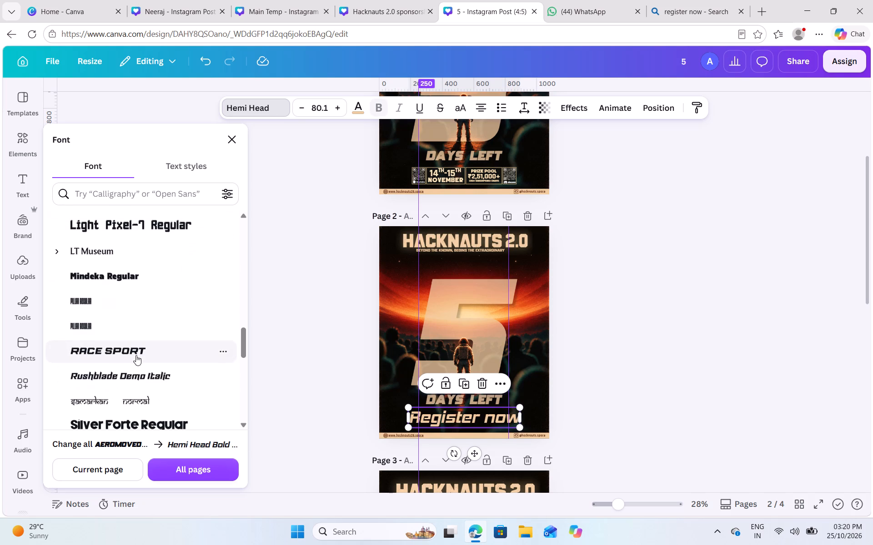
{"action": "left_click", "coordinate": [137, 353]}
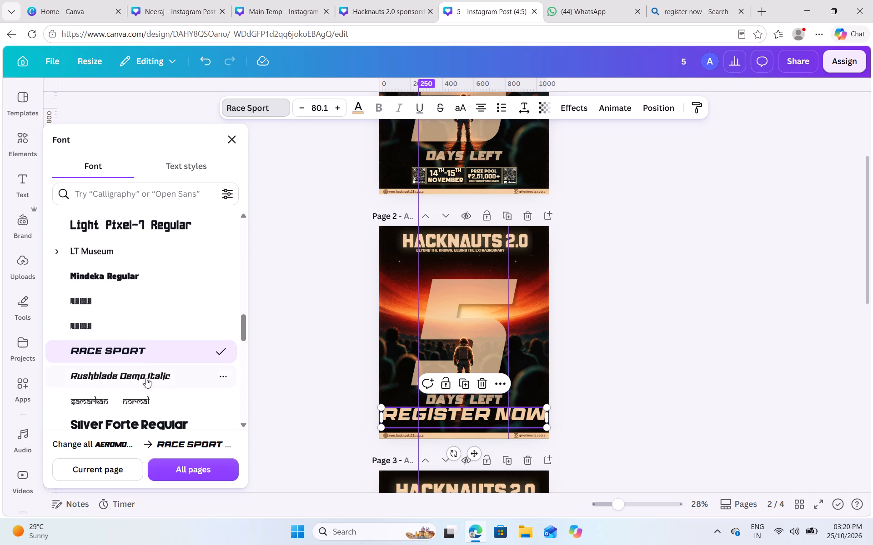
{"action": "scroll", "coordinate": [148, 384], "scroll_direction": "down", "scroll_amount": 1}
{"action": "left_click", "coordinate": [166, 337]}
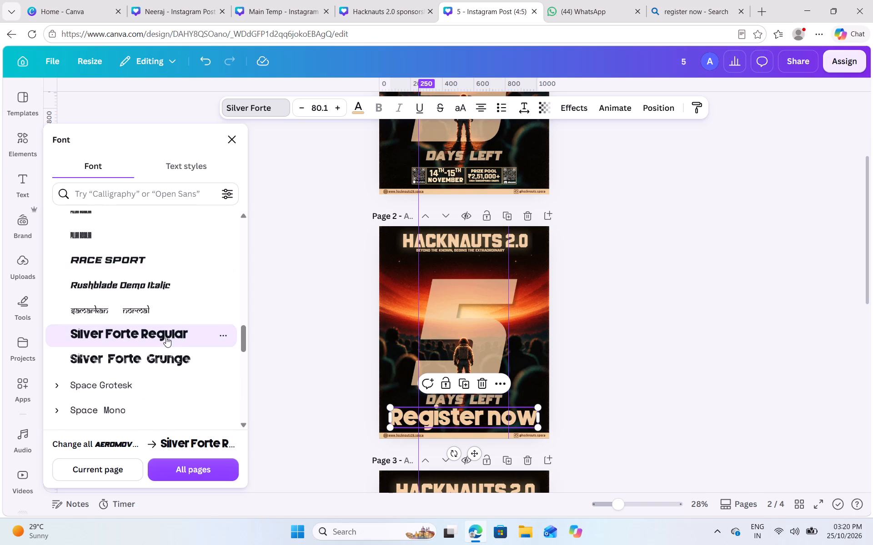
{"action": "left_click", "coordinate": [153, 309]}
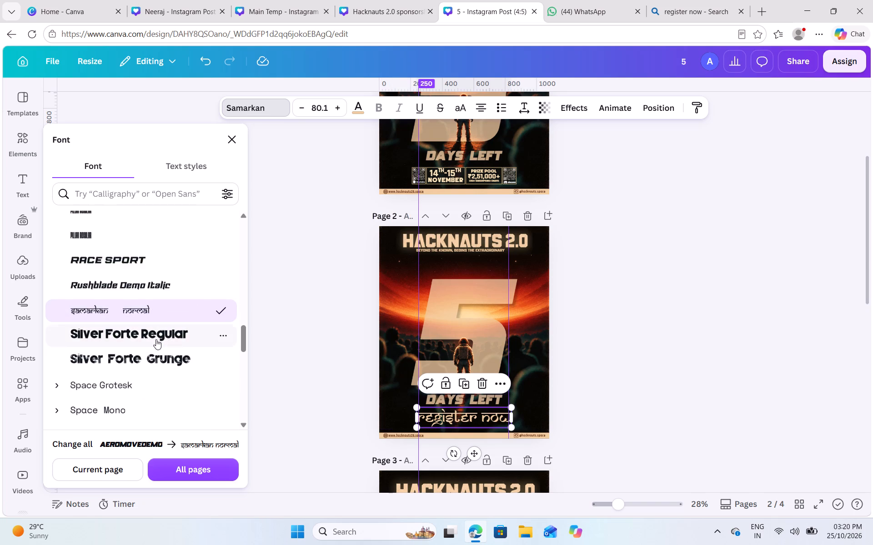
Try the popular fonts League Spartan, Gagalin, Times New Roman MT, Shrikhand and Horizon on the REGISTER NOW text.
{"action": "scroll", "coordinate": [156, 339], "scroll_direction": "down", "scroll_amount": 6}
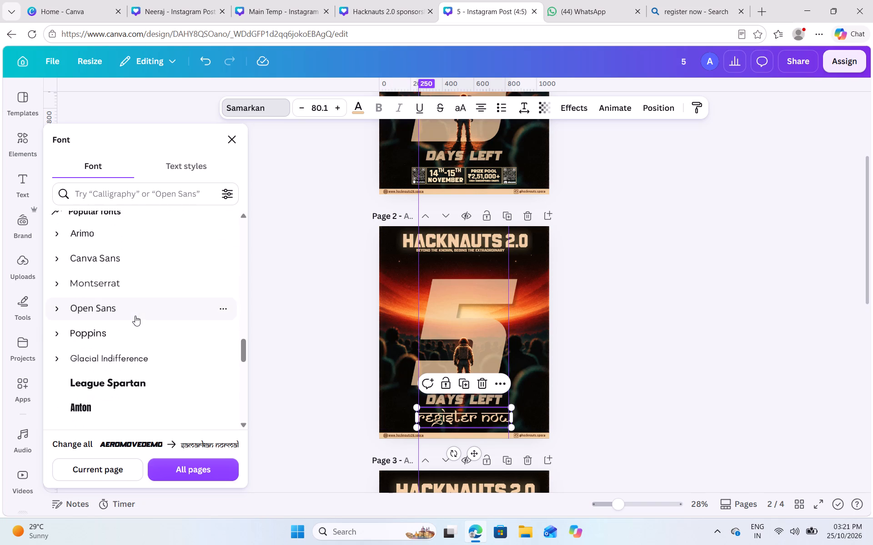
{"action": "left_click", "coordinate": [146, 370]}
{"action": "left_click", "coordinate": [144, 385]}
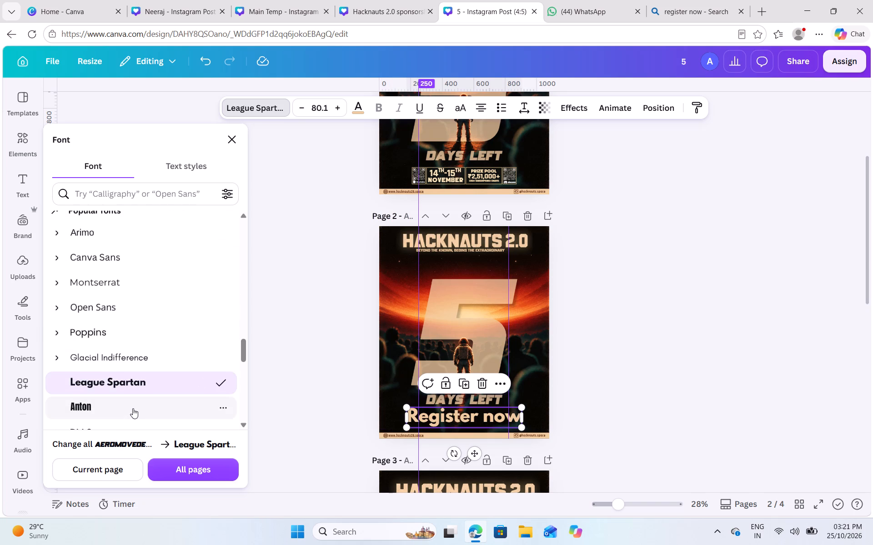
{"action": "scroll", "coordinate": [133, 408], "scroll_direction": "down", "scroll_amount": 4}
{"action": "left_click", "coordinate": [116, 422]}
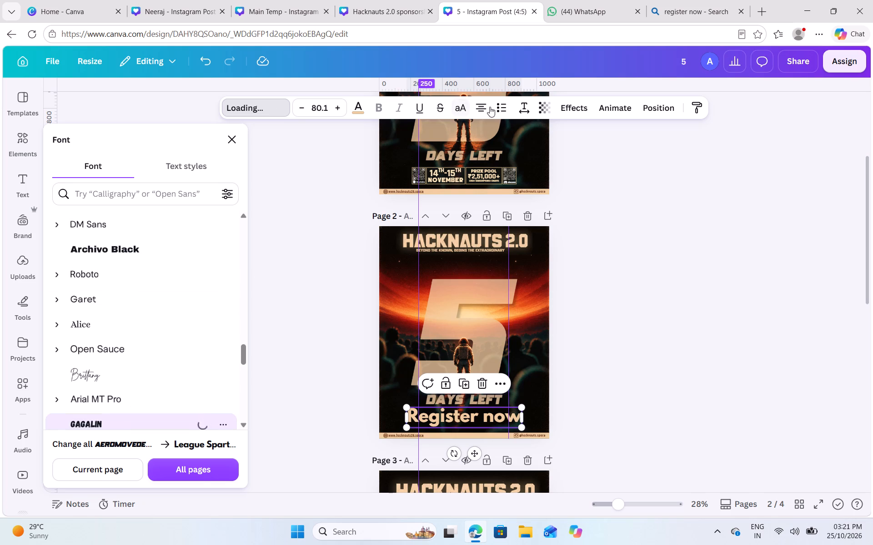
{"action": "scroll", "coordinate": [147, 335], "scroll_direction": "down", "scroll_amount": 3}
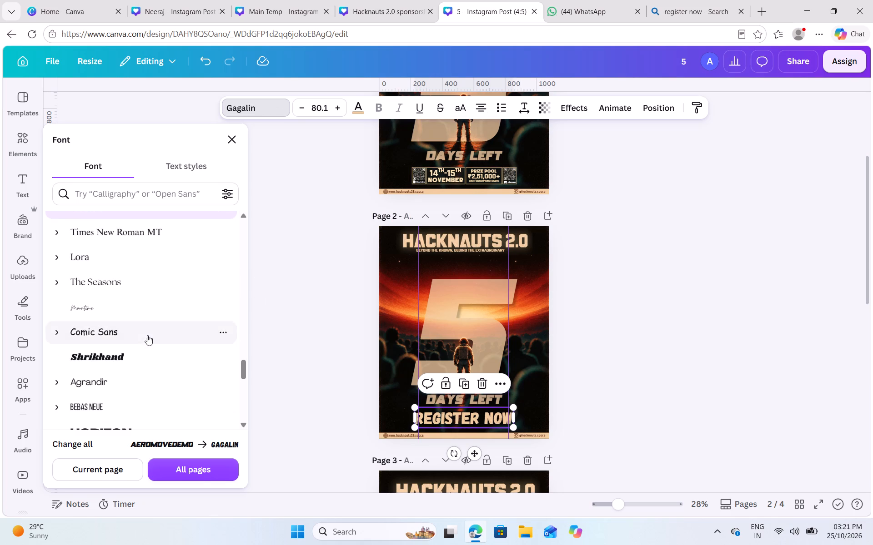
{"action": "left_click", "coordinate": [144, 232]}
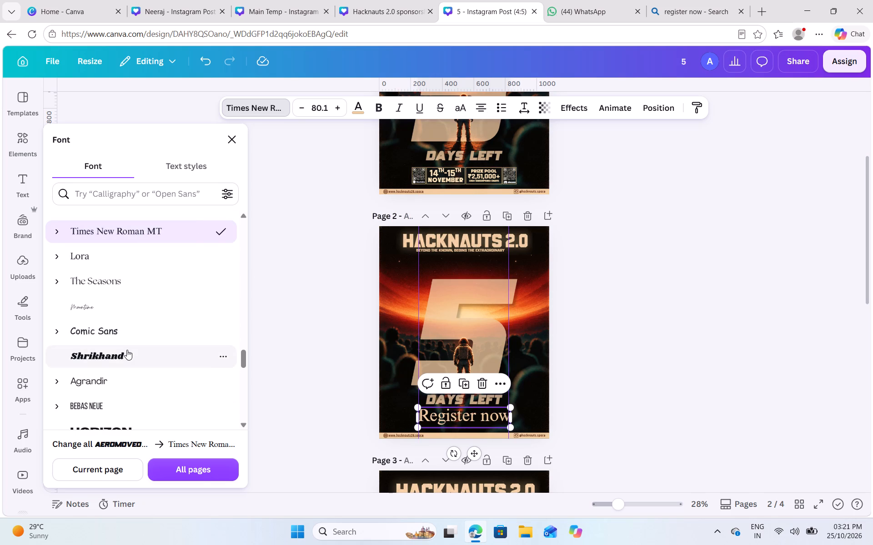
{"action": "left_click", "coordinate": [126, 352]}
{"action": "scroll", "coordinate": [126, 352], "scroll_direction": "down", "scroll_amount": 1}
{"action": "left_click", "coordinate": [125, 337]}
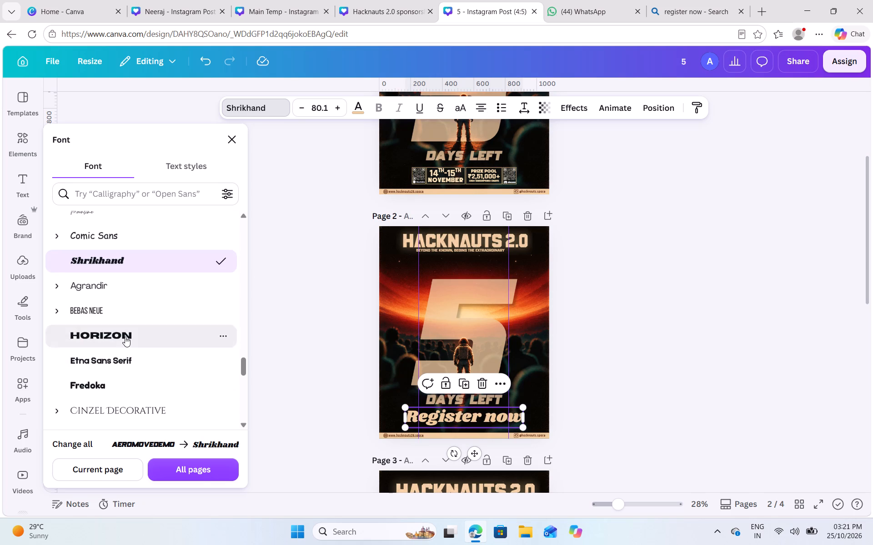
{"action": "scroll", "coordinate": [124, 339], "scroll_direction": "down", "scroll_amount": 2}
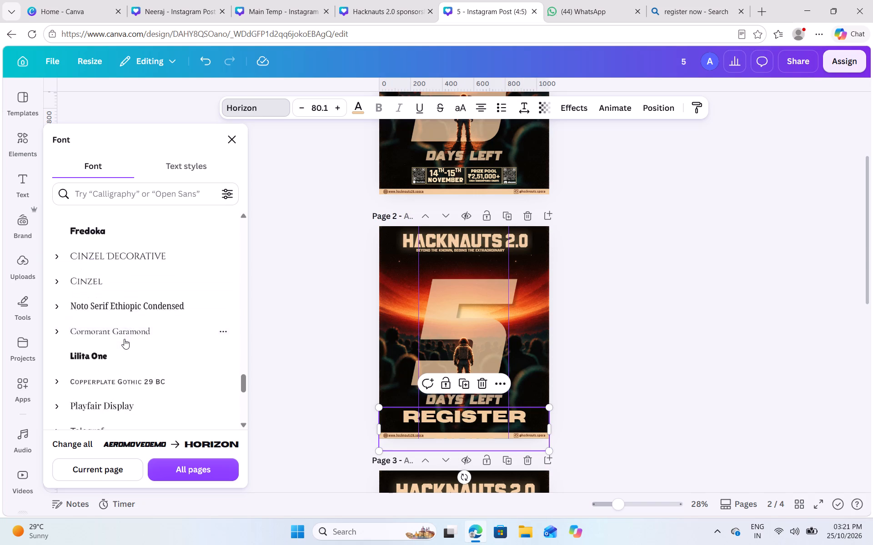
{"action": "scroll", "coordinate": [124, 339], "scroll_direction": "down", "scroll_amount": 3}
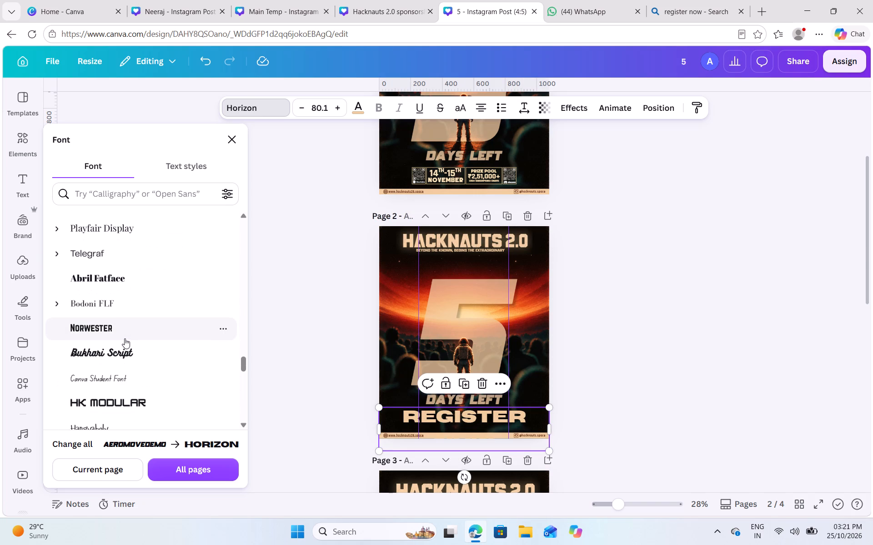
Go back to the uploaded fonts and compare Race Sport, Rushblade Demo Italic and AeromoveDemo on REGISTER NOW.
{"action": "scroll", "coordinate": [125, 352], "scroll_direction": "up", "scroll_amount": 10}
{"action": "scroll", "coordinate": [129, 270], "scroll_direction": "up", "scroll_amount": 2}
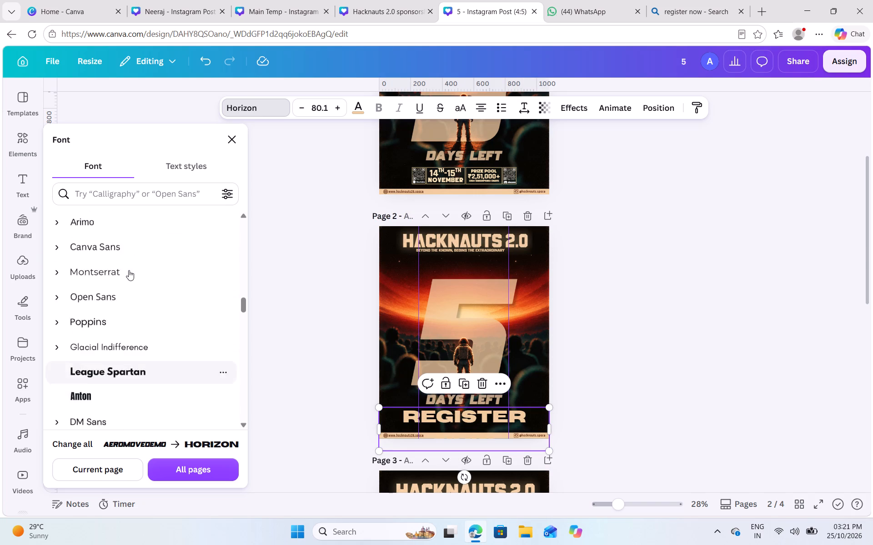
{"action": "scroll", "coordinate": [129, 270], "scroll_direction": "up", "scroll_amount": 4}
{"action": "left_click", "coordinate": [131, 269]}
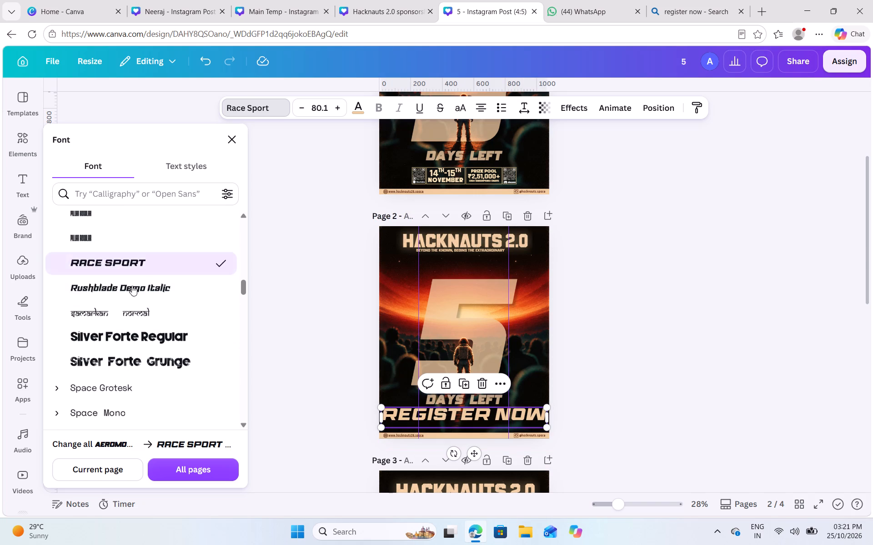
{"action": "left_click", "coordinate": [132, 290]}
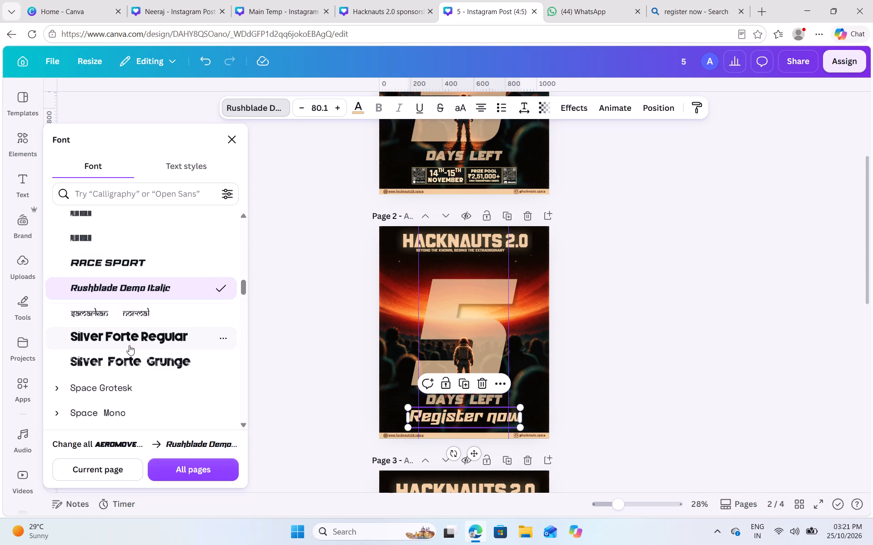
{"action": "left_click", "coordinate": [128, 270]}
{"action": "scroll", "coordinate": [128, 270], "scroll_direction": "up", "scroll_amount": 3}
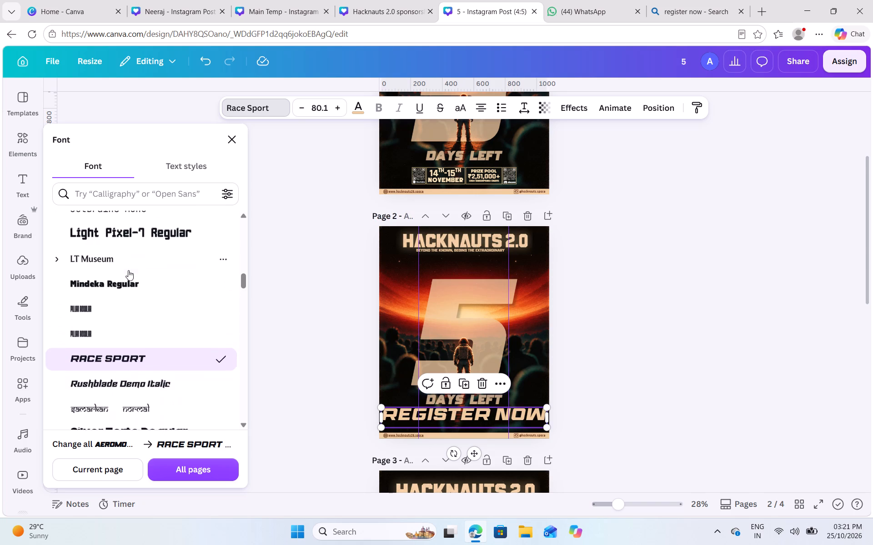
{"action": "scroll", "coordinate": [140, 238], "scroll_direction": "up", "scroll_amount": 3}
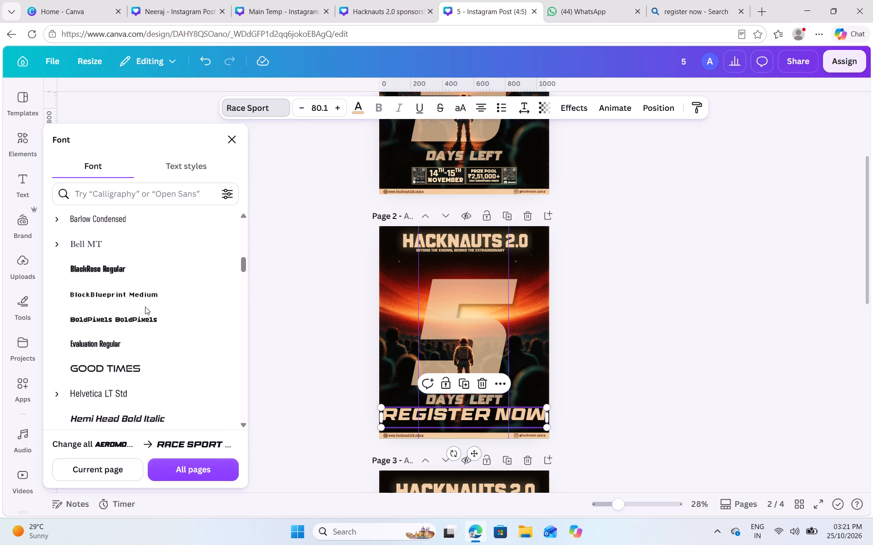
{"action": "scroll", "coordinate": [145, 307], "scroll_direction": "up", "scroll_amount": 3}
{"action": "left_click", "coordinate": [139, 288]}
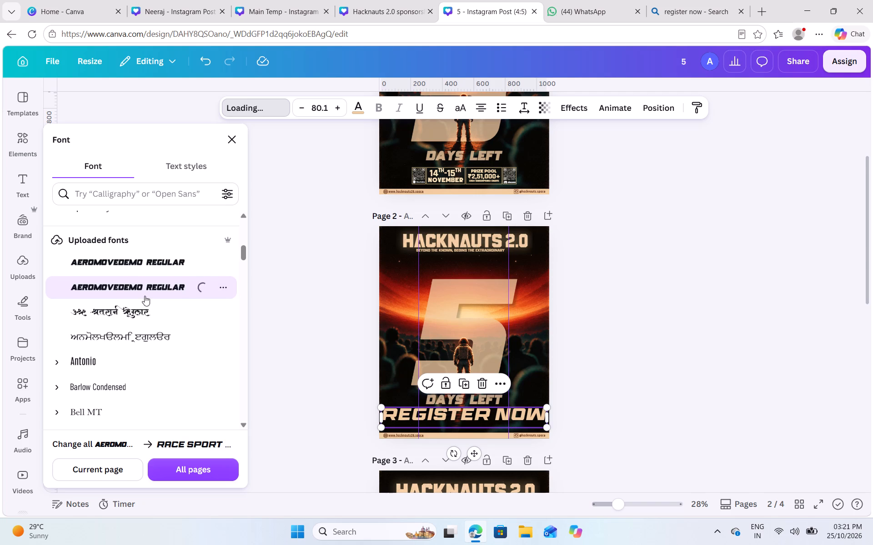
Compare Race Sport with Rajdhani from the document fonts on REGISTER NOW, and keep Race Sport.
{"action": "scroll", "coordinate": [183, 338], "scroll_direction": "up", "scroll_amount": 4}
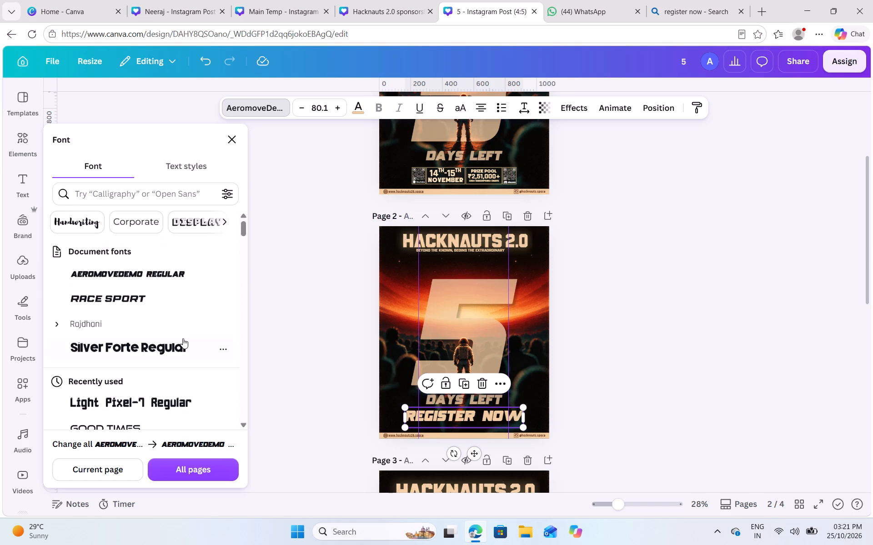
{"action": "scroll", "coordinate": [183, 338], "scroll_direction": "up", "scroll_amount": 1}
{"action": "left_click", "coordinate": [166, 301]}
{"action": "left_click", "coordinate": [177, 329]}
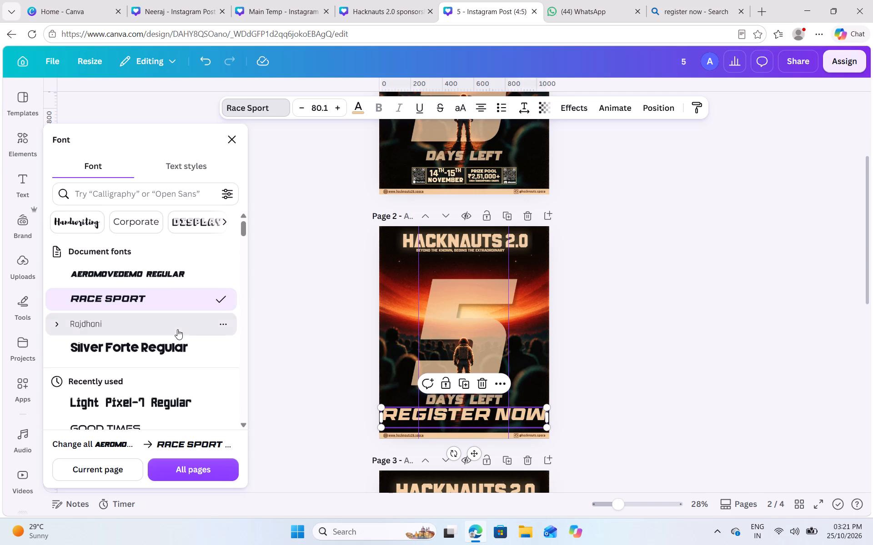
{"action": "left_click", "coordinate": [172, 296]}
{"action": "left_click", "coordinate": [587, 455]}
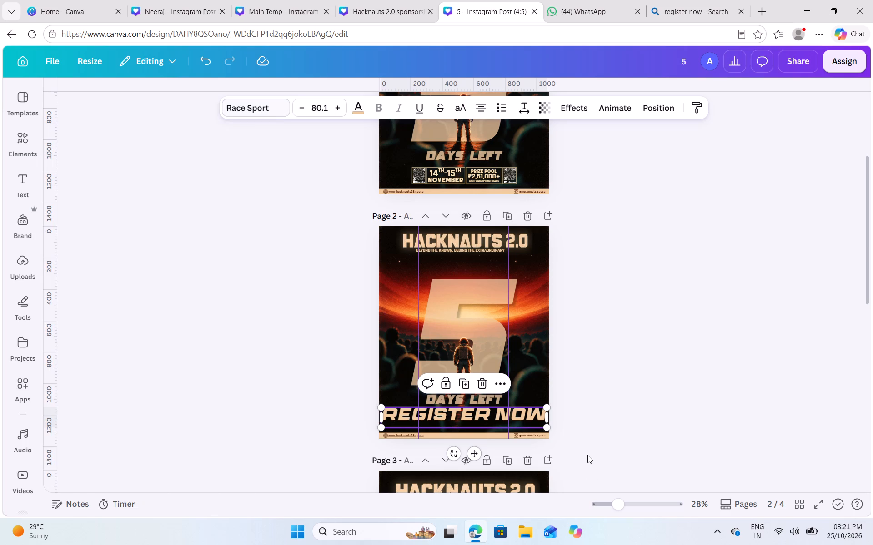
{"action": "left_click", "coordinate": [587, 451]}
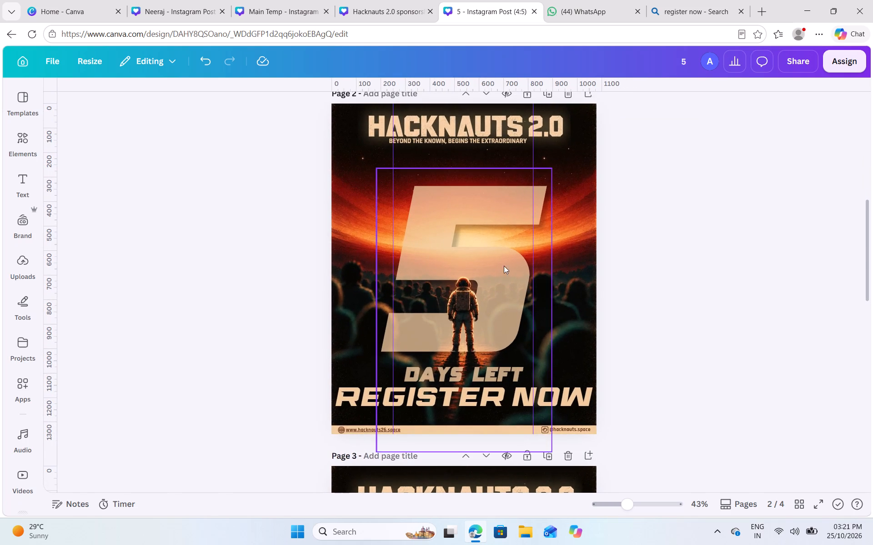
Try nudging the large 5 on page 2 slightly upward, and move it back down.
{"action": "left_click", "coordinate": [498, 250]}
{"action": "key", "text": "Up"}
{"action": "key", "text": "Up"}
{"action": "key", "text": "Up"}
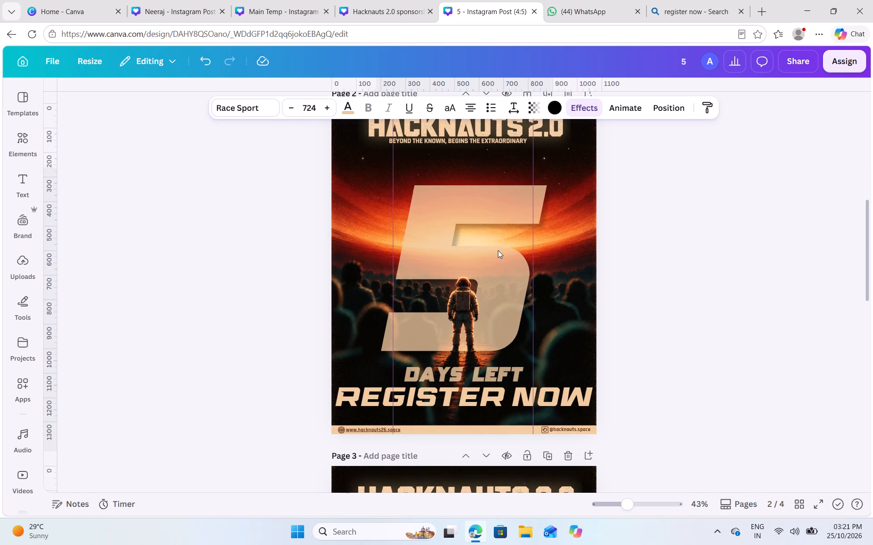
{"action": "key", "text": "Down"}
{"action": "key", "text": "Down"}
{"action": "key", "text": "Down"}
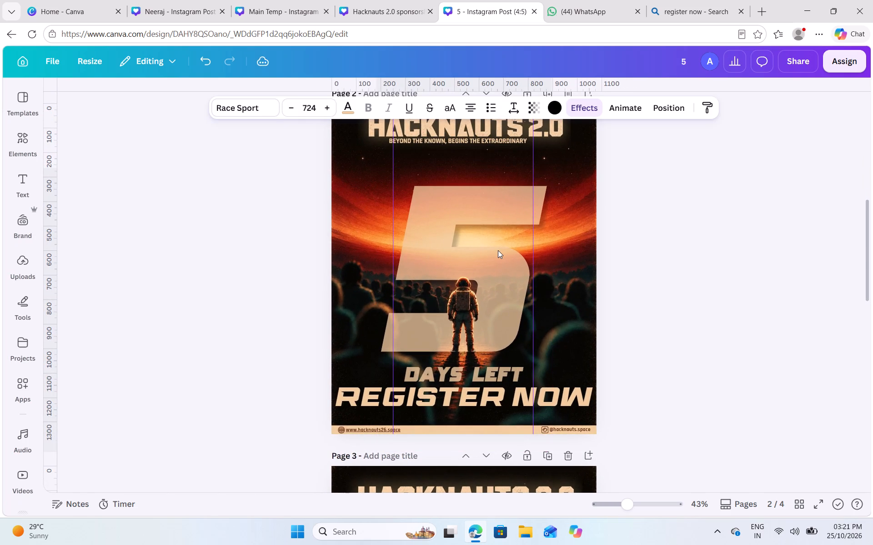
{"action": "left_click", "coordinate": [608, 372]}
Shrink REGISTER NOW on page 2 to font size 73.1 and reposition it slightly lower, roughly centred beneath DAYS LEFT.
{"action": "left_click", "coordinate": [509, 398]}
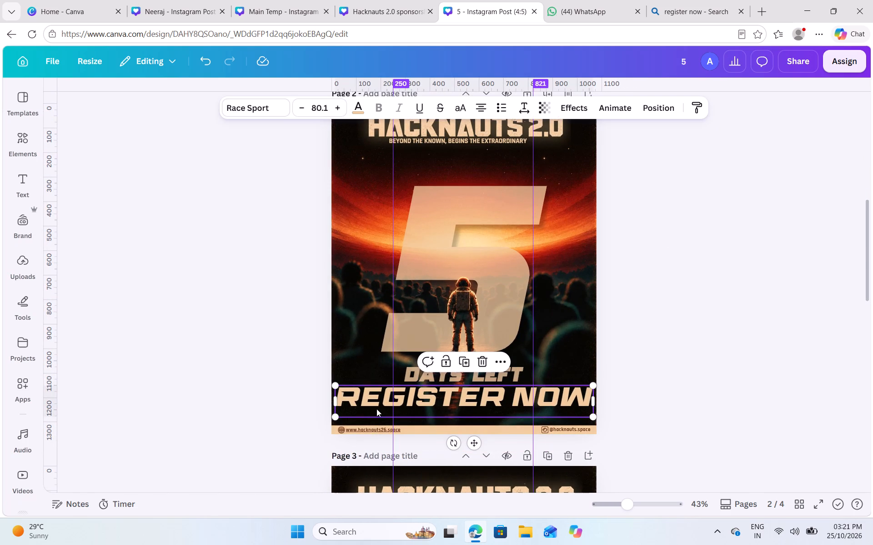
{"action": "left_click_drag", "start_coordinate": [335, 384], "coordinate": [354, 390]}
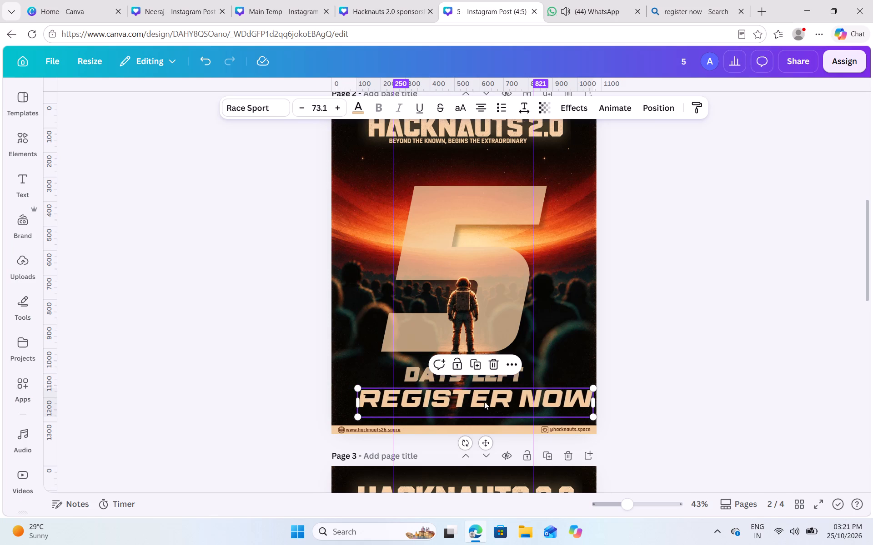
{"action": "left_click_drag", "start_coordinate": [483, 398], "coordinate": [475, 401]}
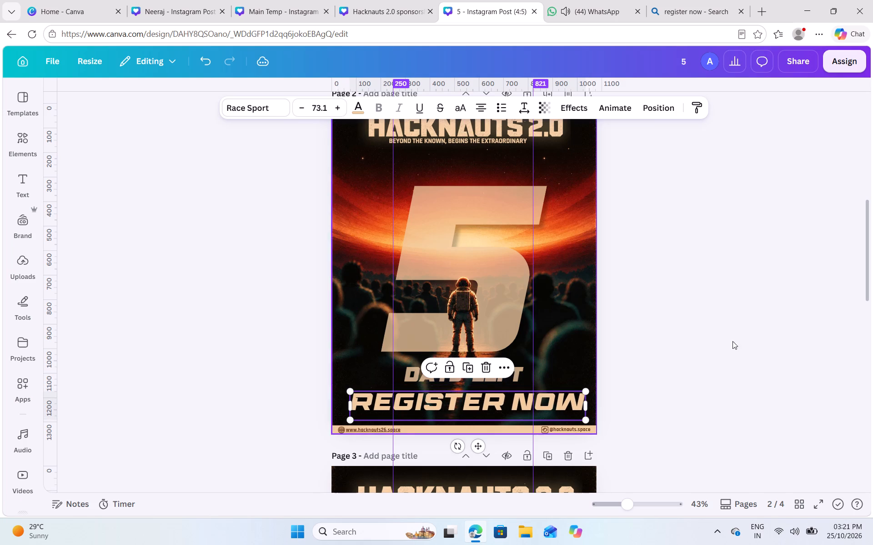
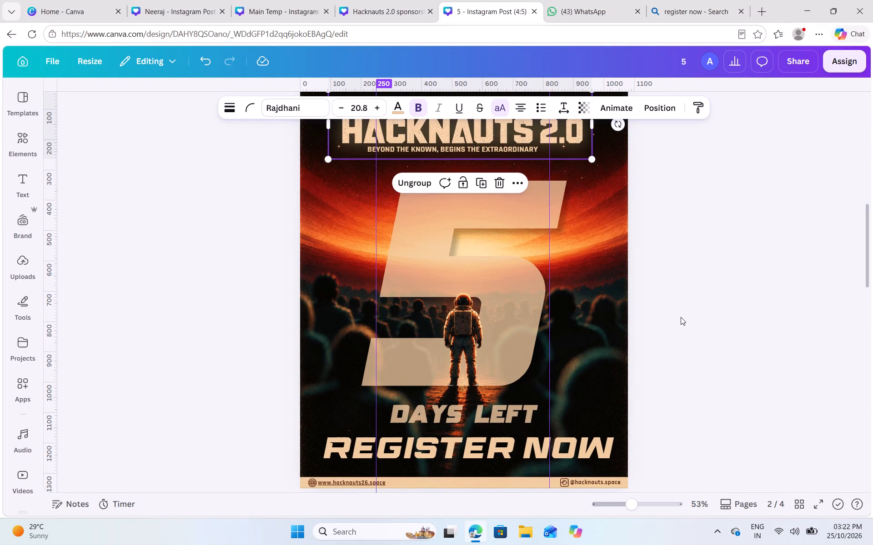
Move the HACKNAUTS 2.0 title group on page 2 slightly lower, closer to the large 5.
{"action": "left_click", "coordinate": [487, 134]}
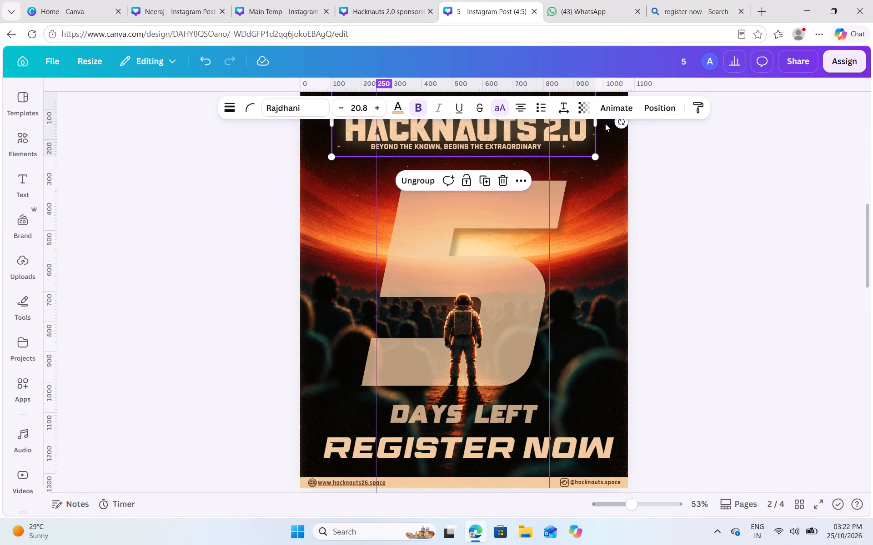
{"action": "left_click", "coordinate": [783, 119]}
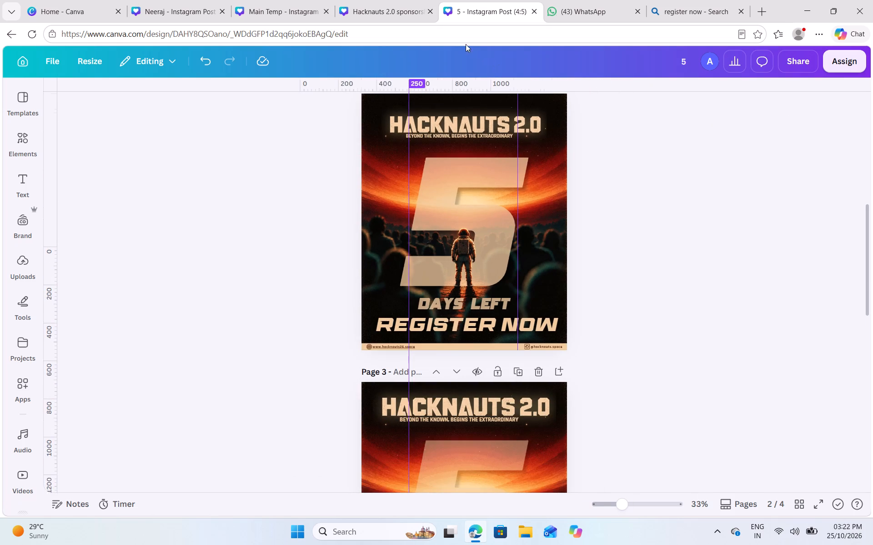
{"action": "left_click_drag", "start_coordinate": [456, 127], "coordinate": [454, 130]}
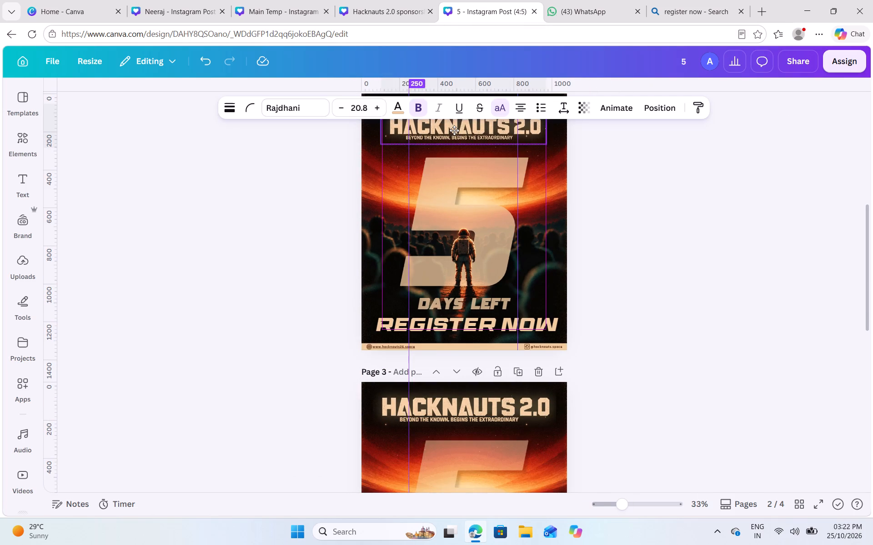
{"action": "left_click_drag", "start_coordinate": [454, 130], "coordinate": [455, 133]}
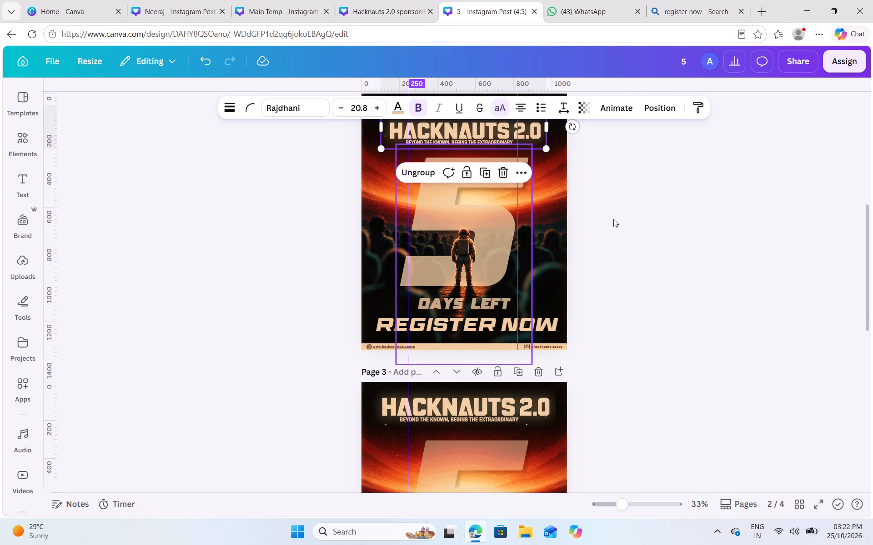
{"action": "left_click", "coordinate": [612, 221]}
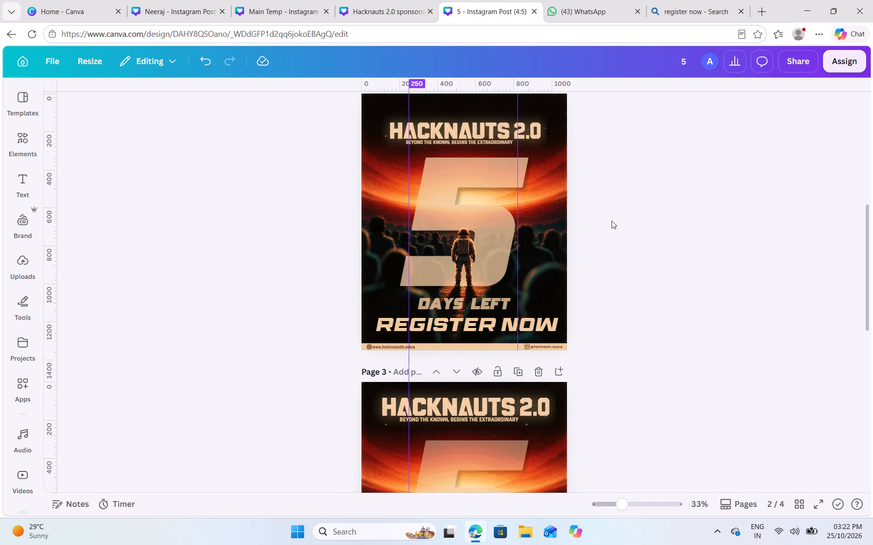
Compare the layouts of pages 1, 2 and 3, looking at the title, the large 5, DAYS LEFT and REGISTER NOW.
{"action": "scroll", "coordinate": [612, 221], "scroll_direction": "up", "scroll_amount": 1}
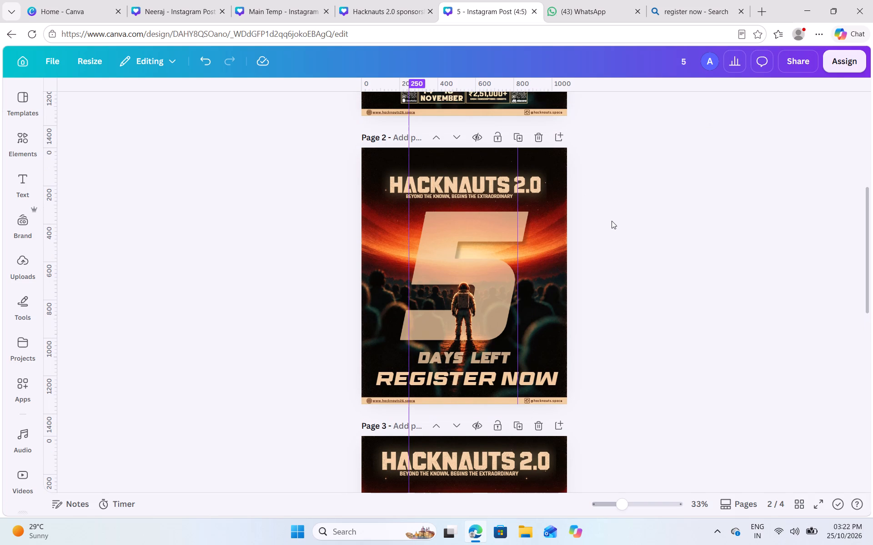
{"action": "left_click", "coordinate": [543, 372]}
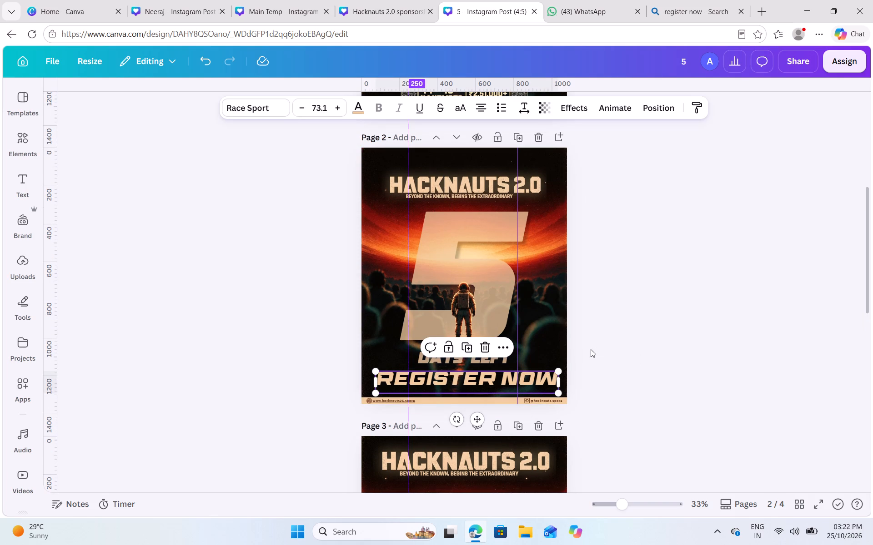
{"action": "scroll", "coordinate": [591, 349], "scroll_direction": "down", "scroll_amount": 2}
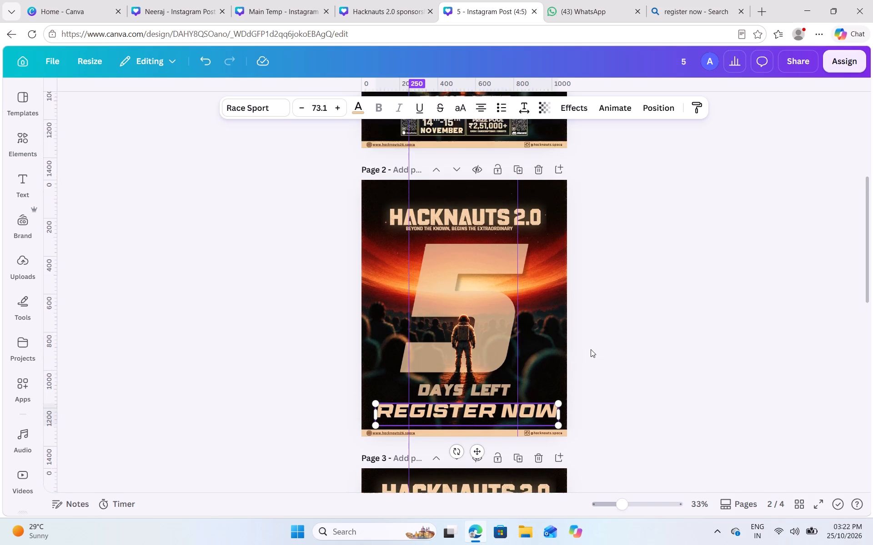
{"action": "scroll", "coordinate": [591, 349], "scroll_direction": "down", "scroll_amount": 2}
{"action": "scroll", "coordinate": [591, 349], "scroll_direction": "up", "scroll_amount": 3}
{"action": "scroll", "coordinate": [591, 349], "scroll_direction": "down", "scroll_amount": 2}
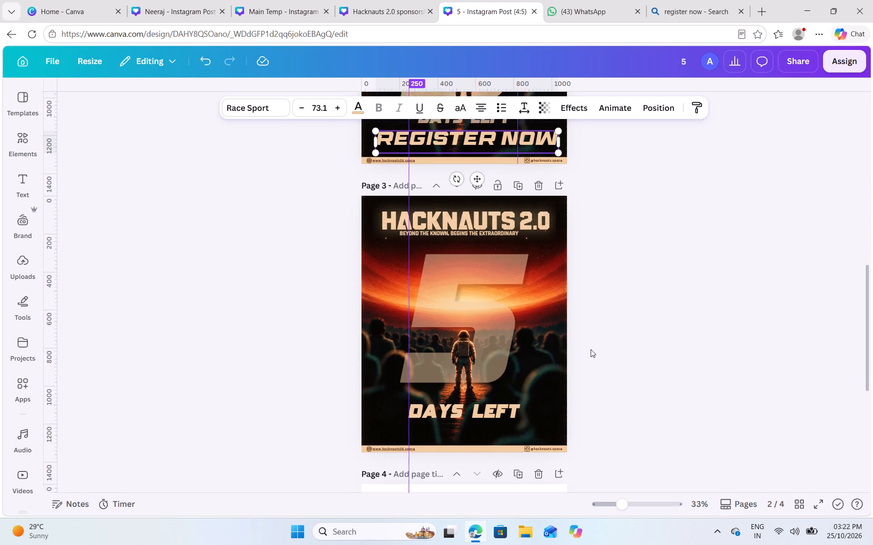
{"action": "scroll", "coordinate": [591, 349], "scroll_direction": "down", "scroll_amount": 1}
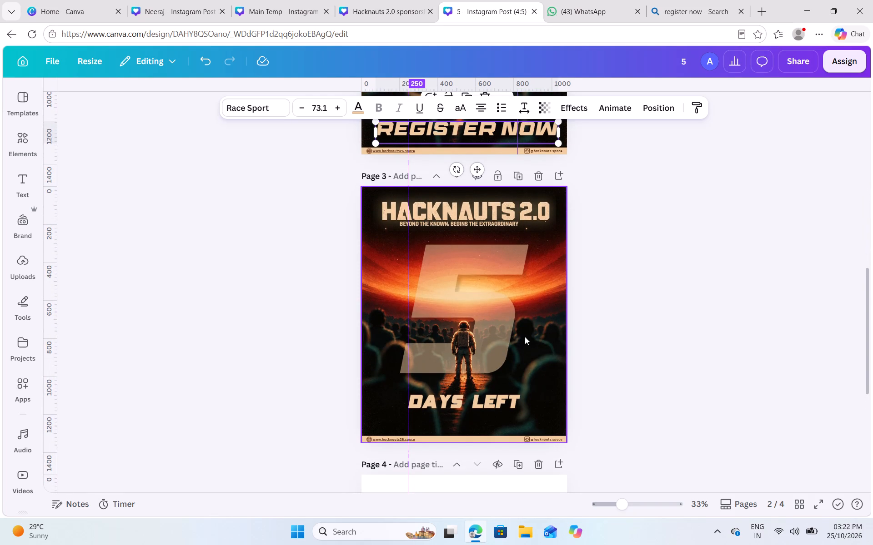
{"action": "scroll", "coordinate": [525, 337], "scroll_direction": "up", "scroll_amount": 4}
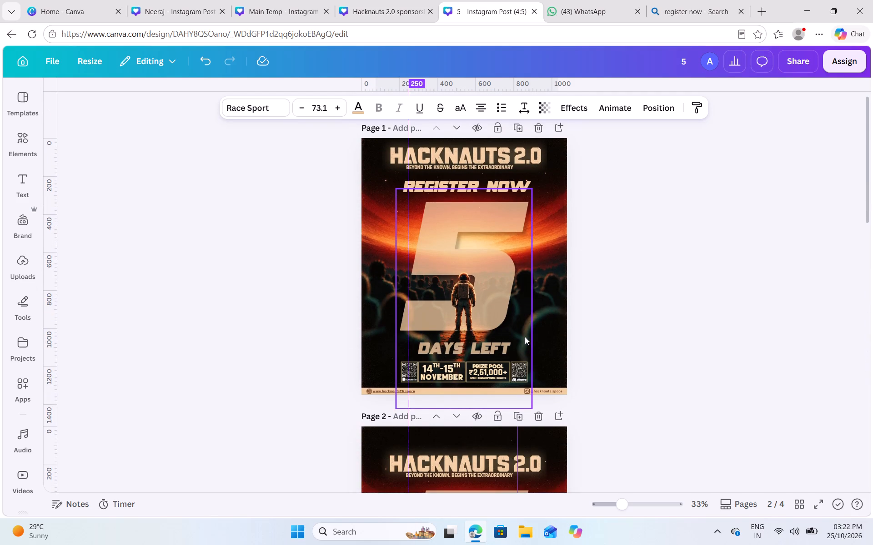
{"action": "scroll", "coordinate": [525, 337], "scroll_direction": "up", "scroll_amount": 3}
{"action": "scroll", "coordinate": [525, 337], "scroll_direction": "down", "scroll_amount": 1}
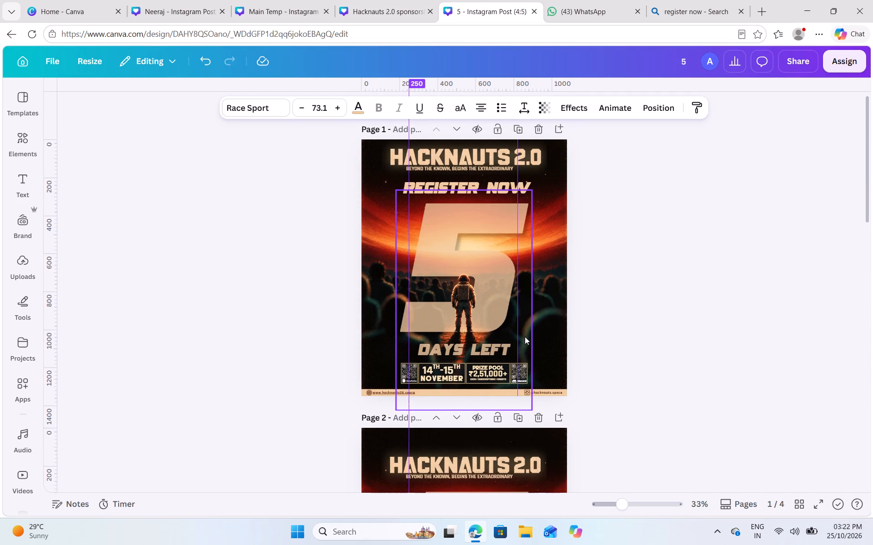
{"action": "scroll", "coordinate": [525, 337], "scroll_direction": "down", "scroll_amount": 1}
{"action": "scroll", "coordinate": [525, 337], "scroll_direction": "up", "scroll_amount": 1}
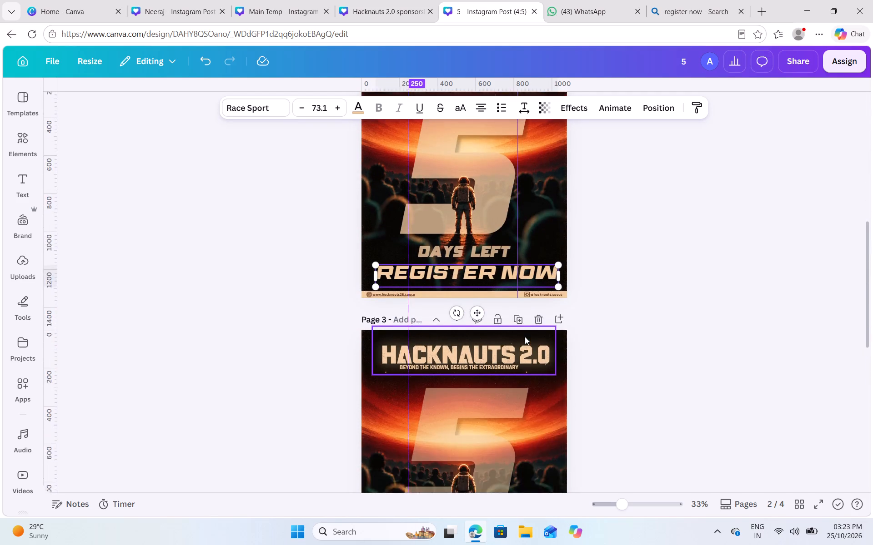
{"action": "scroll", "coordinate": [525, 337], "scroll_direction": "up", "scroll_amount": 1}
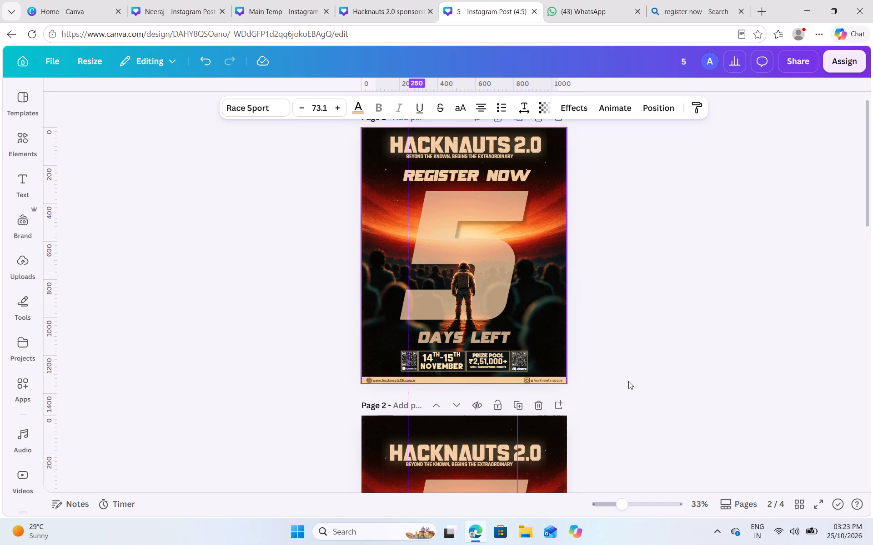
{"action": "left_click", "coordinate": [551, 363]}
{"action": "scroll", "coordinate": [551, 363], "scroll_direction": "down", "scroll_amount": 3}
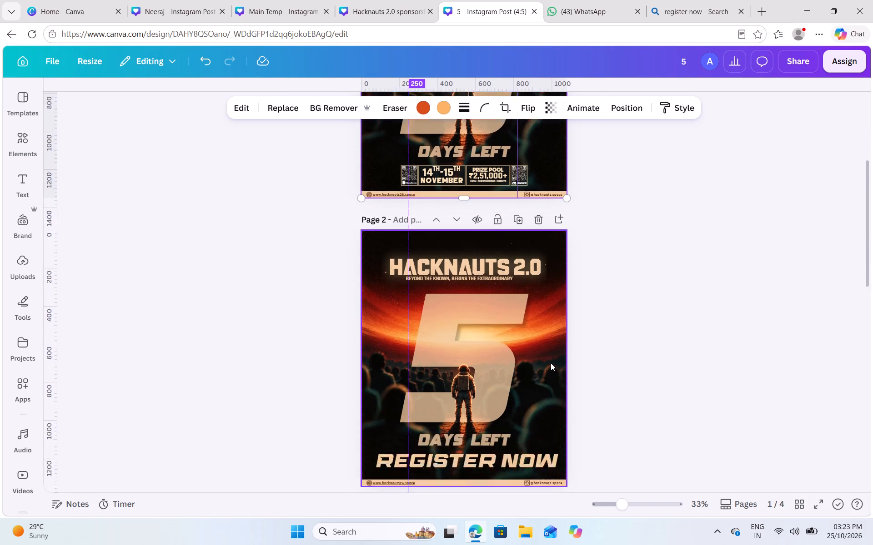
{"action": "scroll", "coordinate": [551, 363], "scroll_direction": "down", "scroll_amount": 3}
{"action": "scroll", "coordinate": [551, 363], "scroll_direction": "up", "scroll_amount": 3}
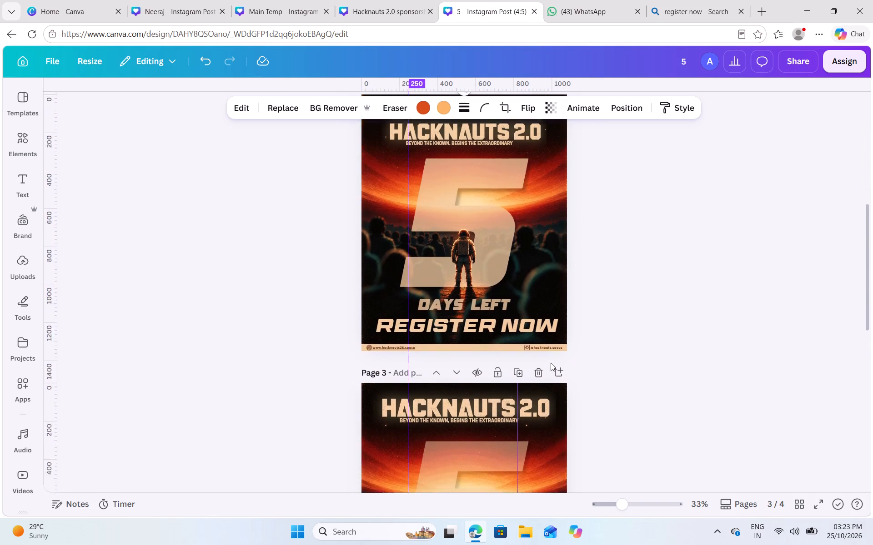
{"action": "scroll", "coordinate": [551, 363], "scroll_direction": "up", "scroll_amount": 3}
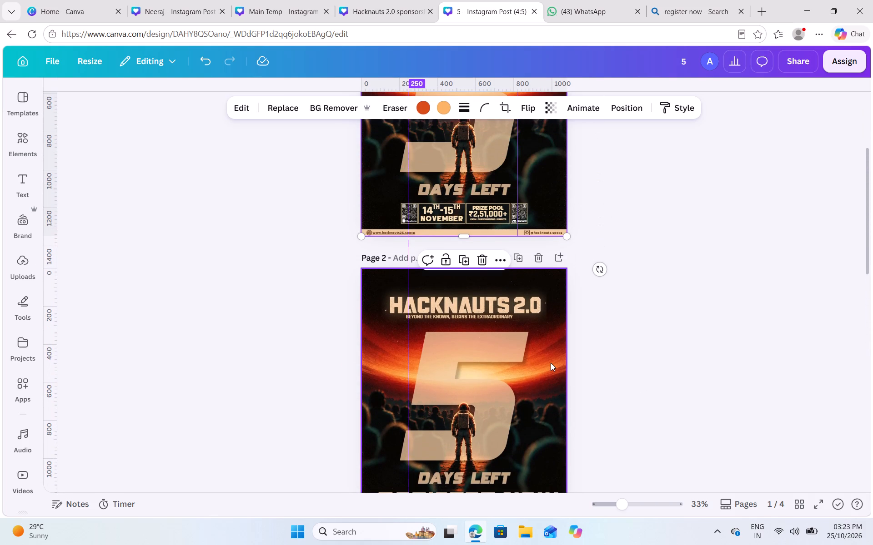
Duplicate page 1 of the countdown post.
{"action": "scroll", "coordinate": [464, 211], "scroll_direction": "up", "scroll_amount": 4}
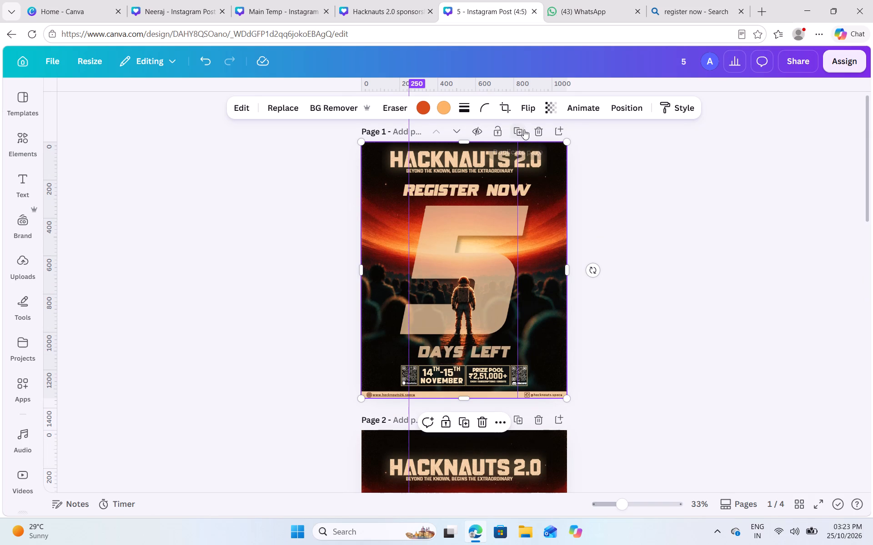
{"action": "left_click", "coordinate": [518, 124]}
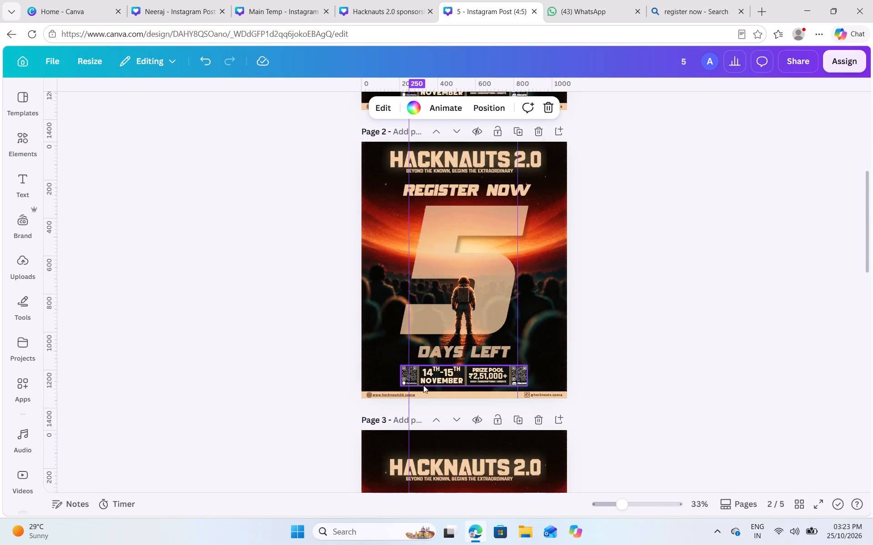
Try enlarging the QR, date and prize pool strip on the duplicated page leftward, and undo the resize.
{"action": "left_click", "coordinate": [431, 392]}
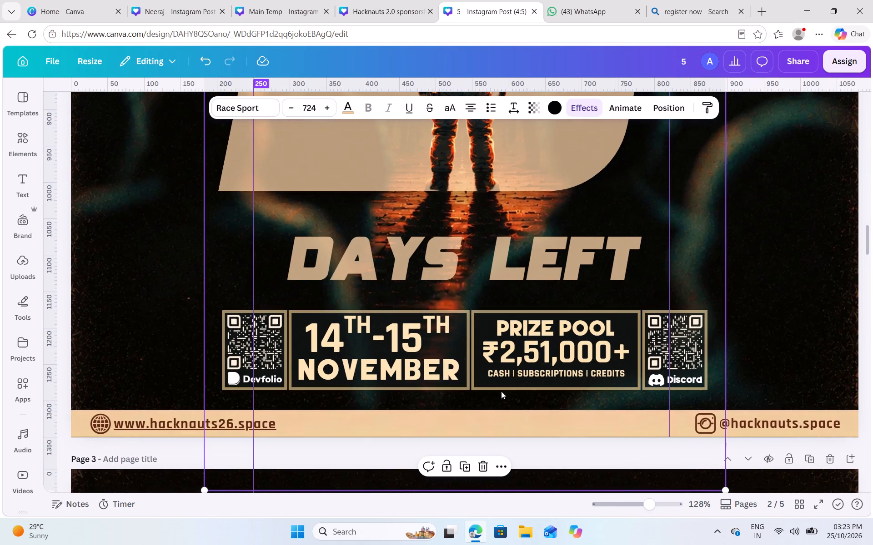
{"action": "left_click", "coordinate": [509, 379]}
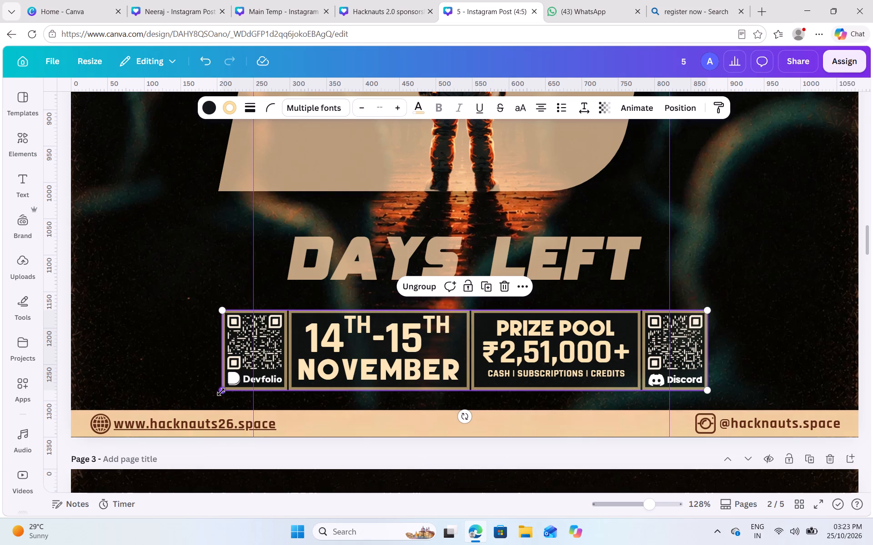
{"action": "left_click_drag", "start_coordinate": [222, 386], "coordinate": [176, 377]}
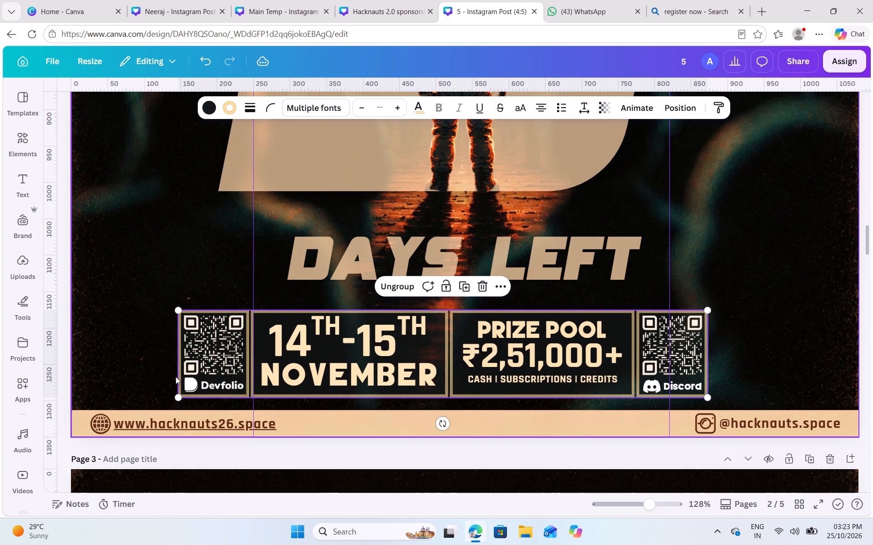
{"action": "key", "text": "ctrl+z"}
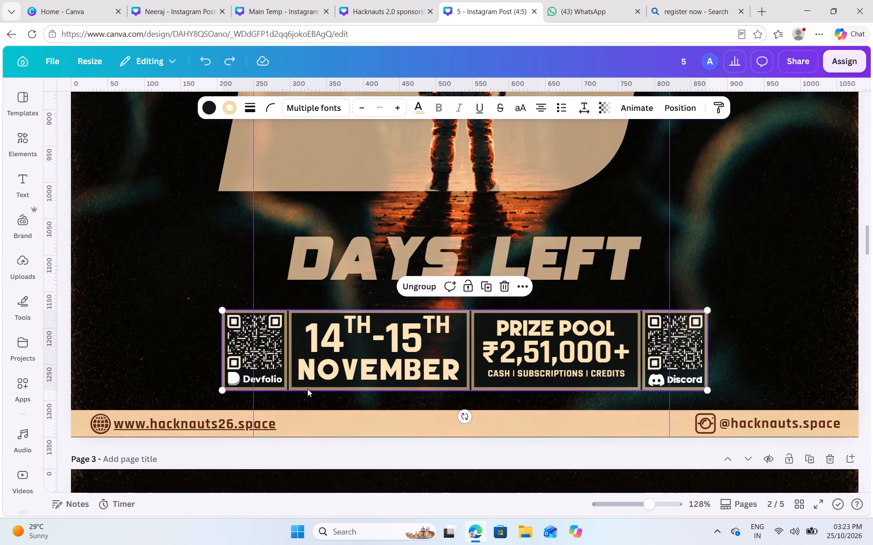
Ungroup the strip of QR codes, date and prize pool on the duplicated page.
{"action": "left_click", "coordinate": [306, 389]}
{"action": "left_click", "coordinate": [221, 363]}
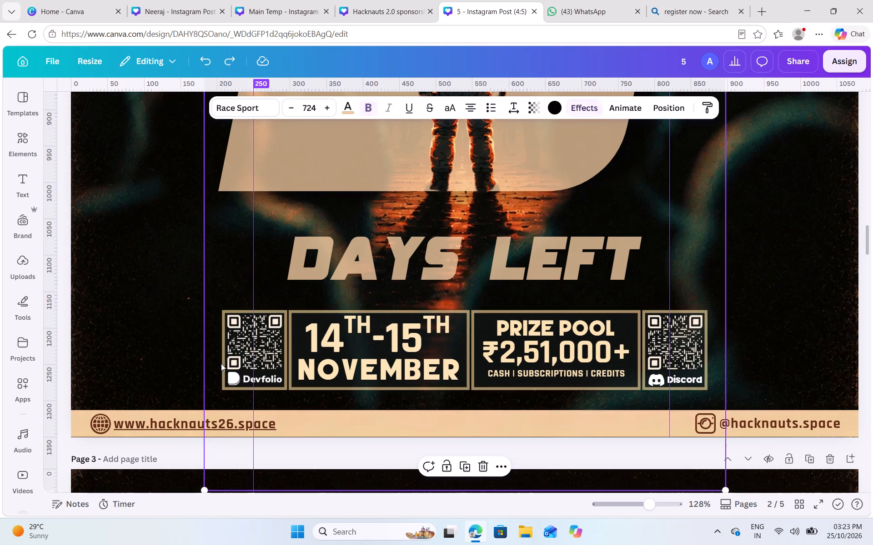
{"action": "left_click", "coordinate": [235, 362]}
{"action": "left_click", "coordinate": [238, 362]}
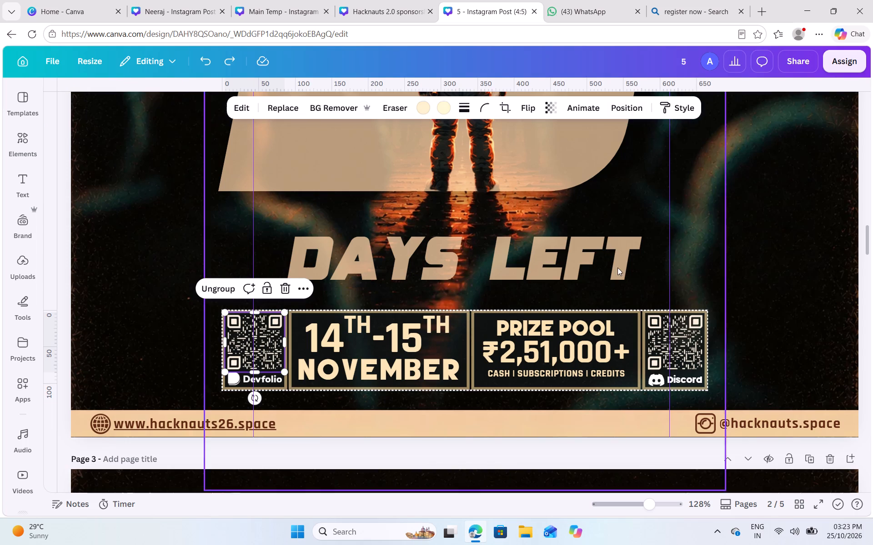
{"action": "left_click", "coordinate": [711, 300]}
{"action": "left_click", "coordinate": [586, 360]}
{"action": "left_click", "coordinate": [431, 284]}
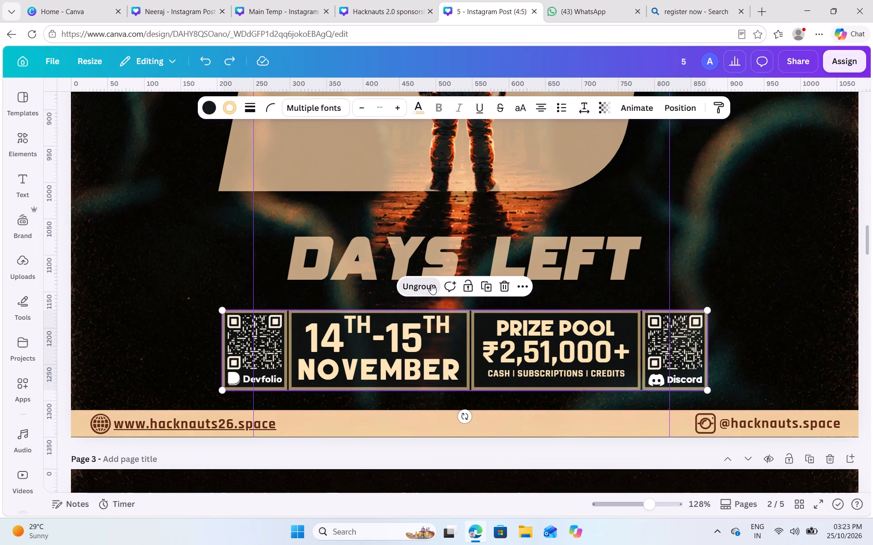
Move the framed Devfolio QR block away from the date box to the page's left side, above the website address.
{"action": "left_click", "coordinate": [720, 272]}
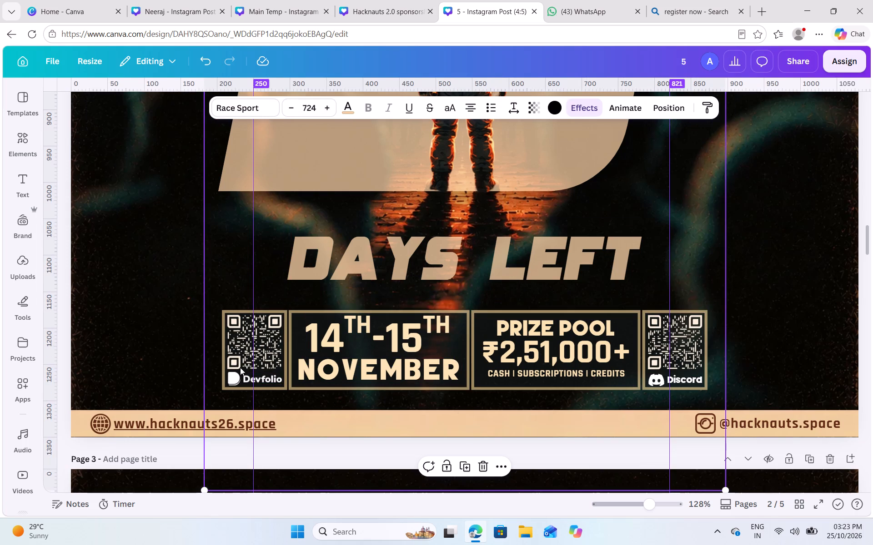
{"action": "left_click", "coordinate": [187, 294]}
{"action": "left_click", "coordinate": [192, 305]}
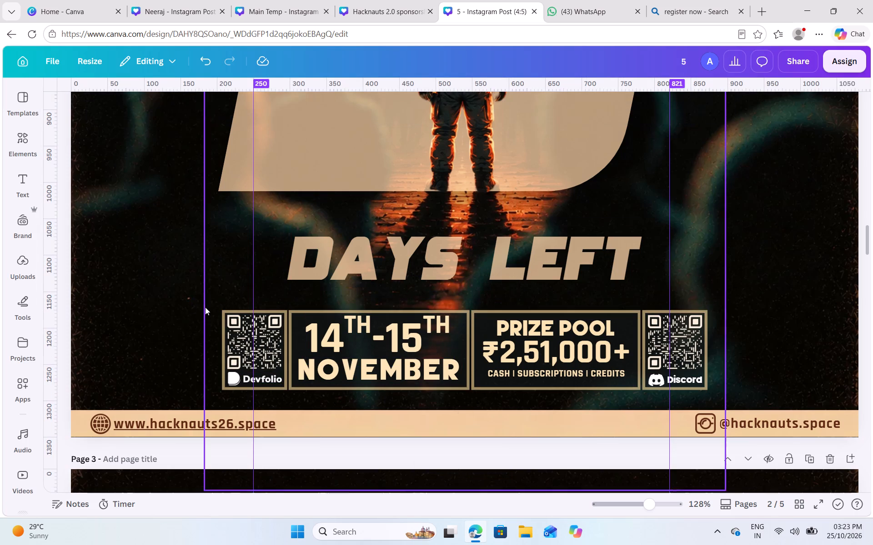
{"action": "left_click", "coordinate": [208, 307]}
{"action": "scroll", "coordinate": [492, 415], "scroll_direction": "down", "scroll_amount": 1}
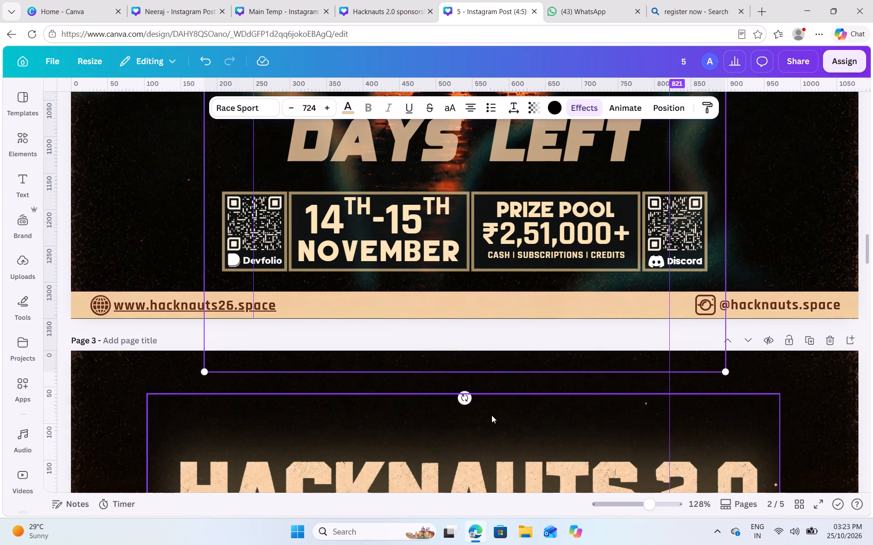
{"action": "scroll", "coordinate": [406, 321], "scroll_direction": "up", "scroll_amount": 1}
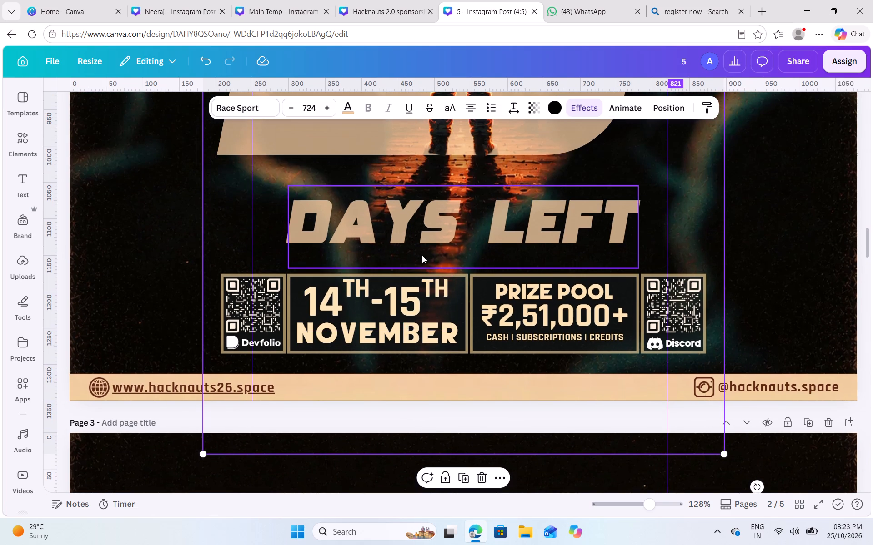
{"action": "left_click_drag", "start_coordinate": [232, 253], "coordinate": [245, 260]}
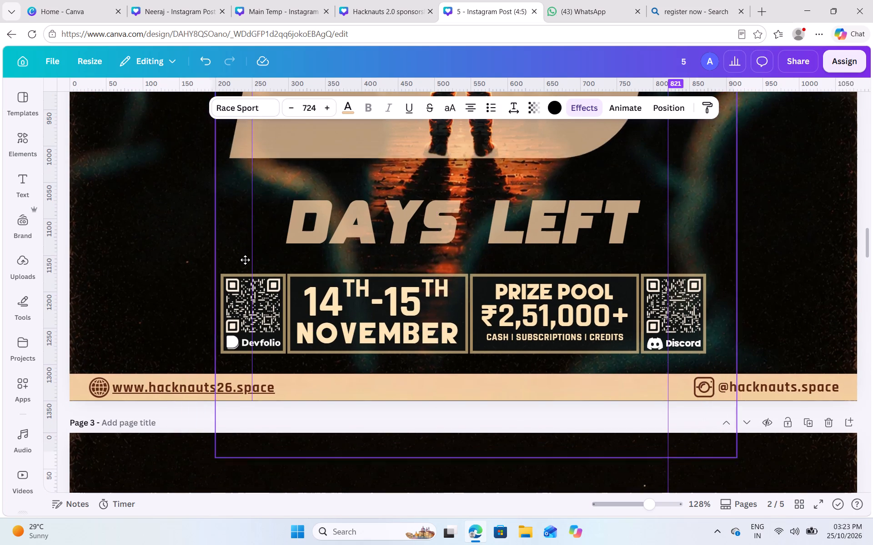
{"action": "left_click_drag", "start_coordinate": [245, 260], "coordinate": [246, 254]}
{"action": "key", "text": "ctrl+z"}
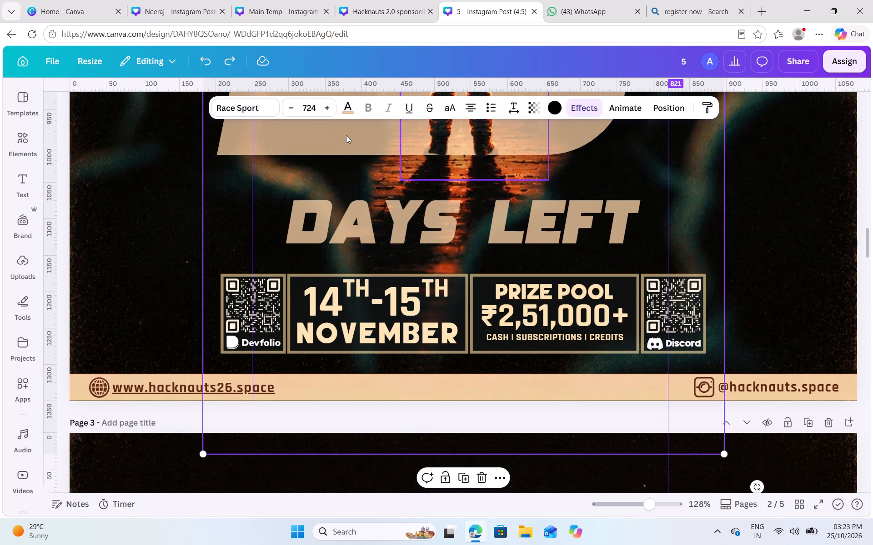
Lock the large countdown number behind the DAYS LEFT text on page 2.
{"action": "left_click", "coordinate": [445, 479]}
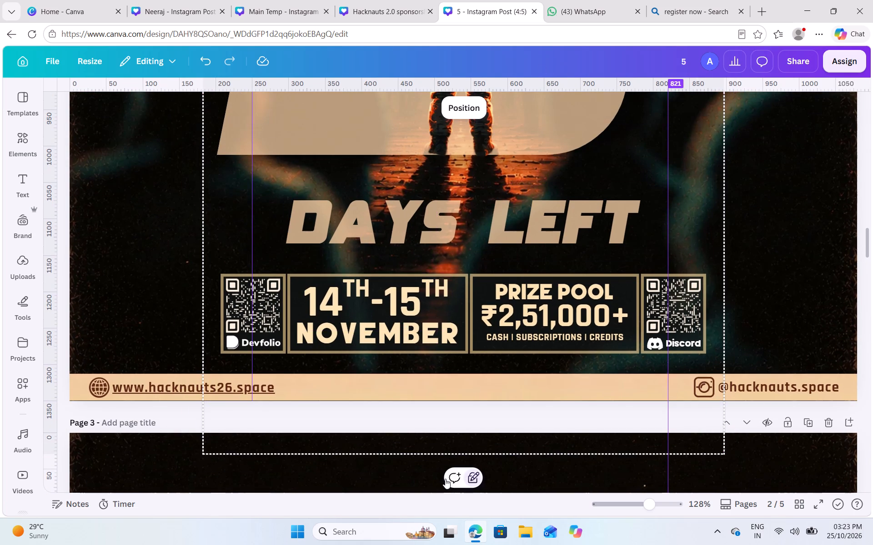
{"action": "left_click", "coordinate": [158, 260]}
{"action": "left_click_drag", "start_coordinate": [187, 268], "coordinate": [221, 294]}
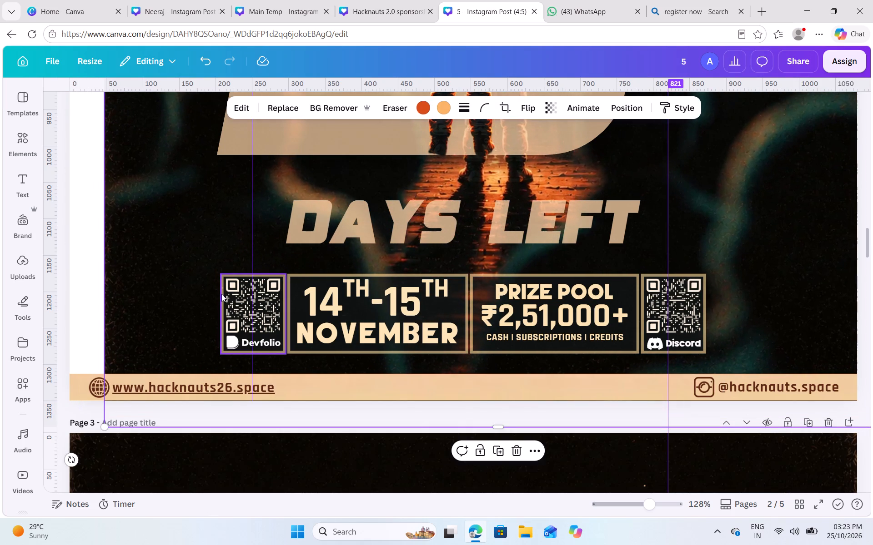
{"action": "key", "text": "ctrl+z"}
Lock the full-page background image on page 2 so it cannot be moved.
{"action": "left_click", "coordinate": [160, 282]}
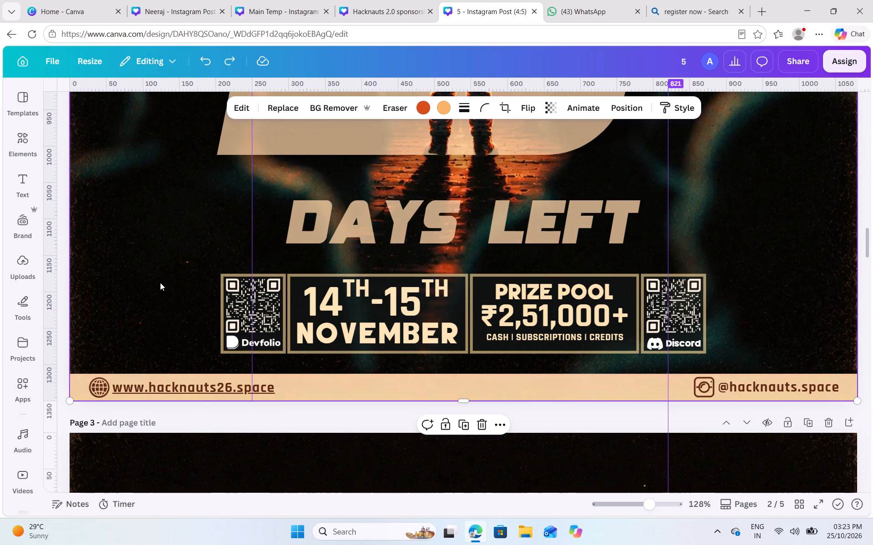
{"action": "left_click", "coordinate": [157, 306]}
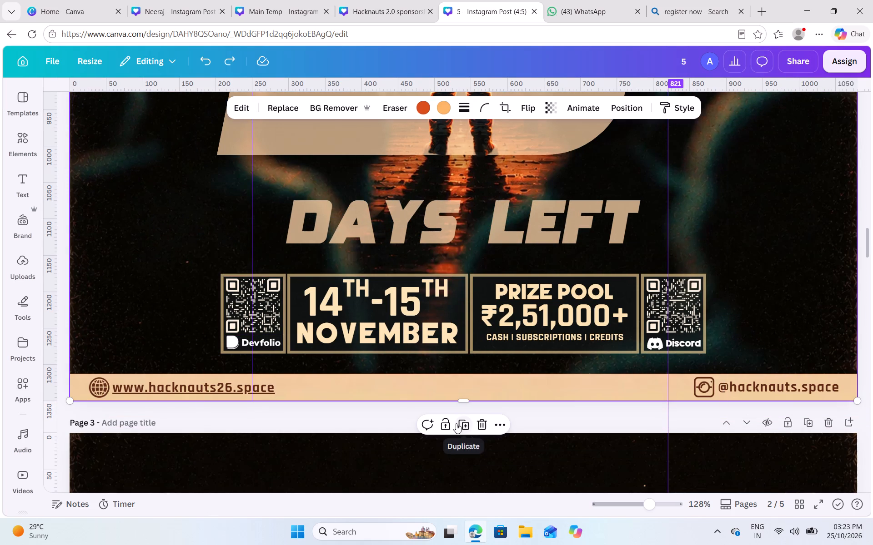
{"action": "left_click", "coordinate": [447, 423]}
Group the frame, QR code, logo and label of the Devfolio block on page 2.
{"action": "left_click", "coordinate": [172, 272]}
{"action": "left_click_drag", "start_coordinate": [184, 265], "coordinate": [208, 290]}
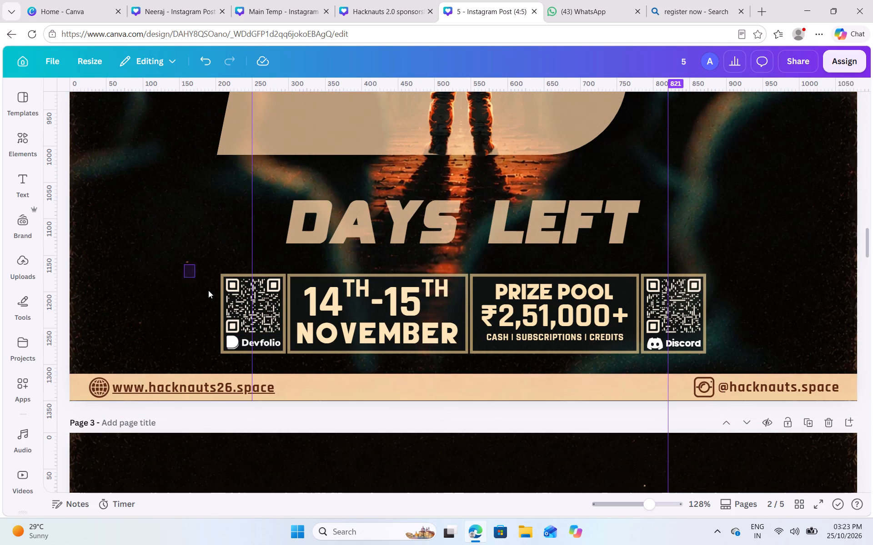
{"action": "left_click_drag", "start_coordinate": [208, 290], "coordinate": [244, 349]}
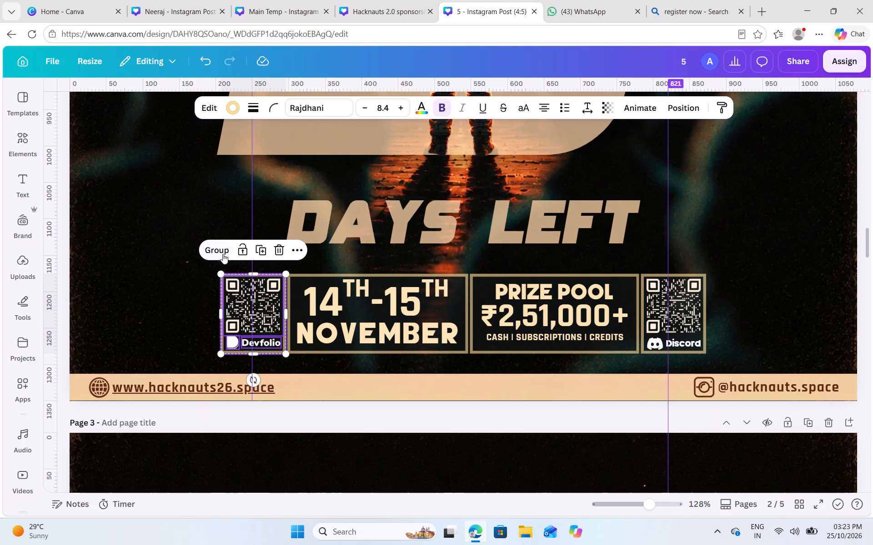
{"action": "left_click", "coordinate": [218, 251]}
Move the grouped Devfolio QR block horizontally away from the date box to above the website address's globe icon.
{"action": "key", "text": "Left"}
{"action": "key", "text": "Left"}
{"action": "key", "text": "Left"}
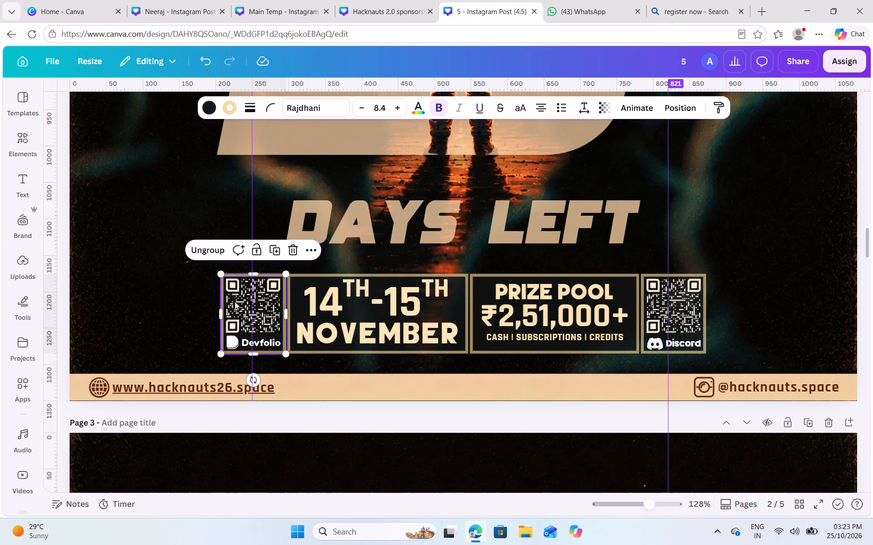
{"action": "left_click", "coordinate": [144, 225]}
{"action": "left_click", "coordinate": [233, 316]}
{"action": "key", "text": "Left"}
{"action": "key", "text": "Left"}
{"action": "key", "text": "Left"}
{"action": "key", "text": "Left"}
{"action": "key", "text": "Left"}
{"action": "key", "text": "Left"}
{"action": "key", "text": "Left"}
{"action": "key", "text": "Left"}
{"action": "key", "text": "Left"}
{"action": "key", "text": "Left"}
{"action": "key", "text": "Left"}
{"action": "key", "text": "Left"}
{"action": "key", "text": "Left"}
{"action": "key", "text": "Left"}
{"action": "key", "text": "Left"}
{"action": "key", "text": "Left"}
{"action": "key", "text": "Left"}
{"action": "key", "text": "Left"}
{"action": "key", "text": "Left"}
{"action": "key", "text": "Left"}
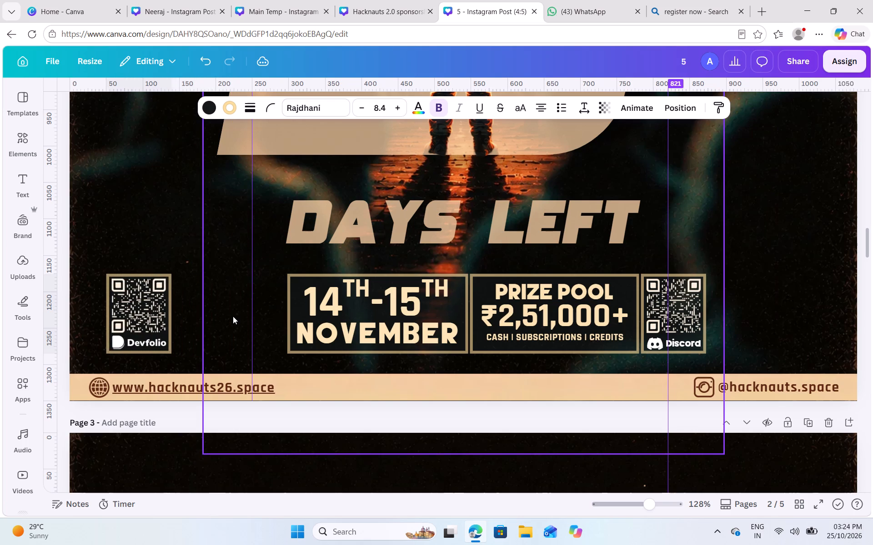
{"action": "key", "text": "Right"}
{"action": "key", "text": "Right"}
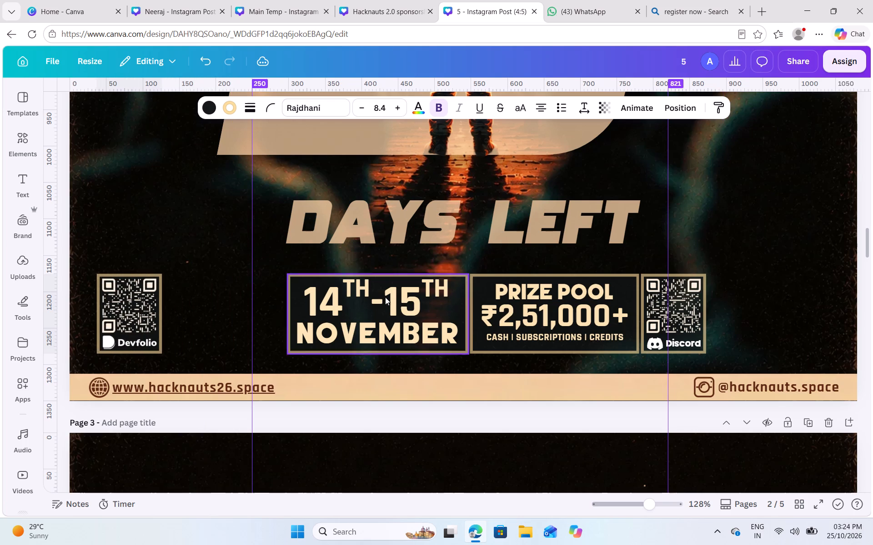
Group the Discord QR code with its logo, label and frame.
{"action": "left_click", "coordinate": [705, 252]}
{"action": "left_click_drag", "start_coordinate": [732, 247], "coordinate": [673, 357]}
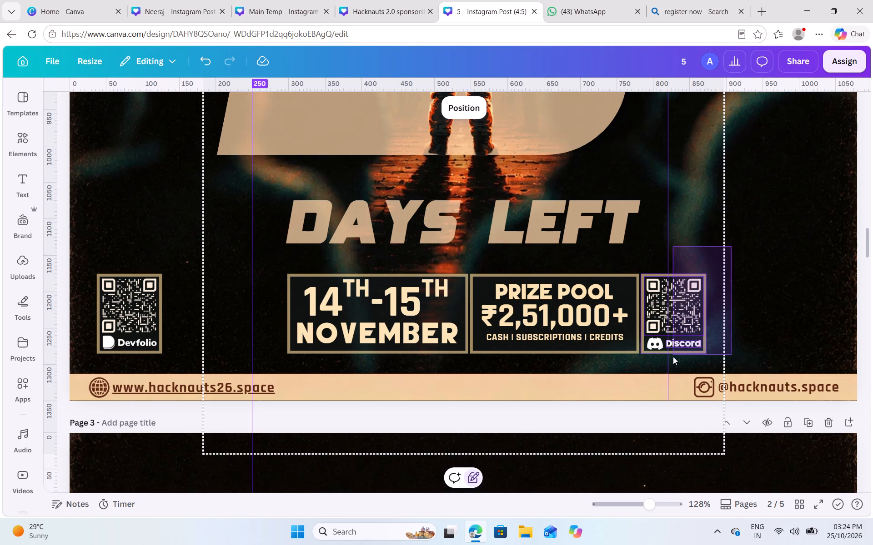
{"action": "left_click_drag", "start_coordinate": [673, 357], "coordinate": [660, 355]}
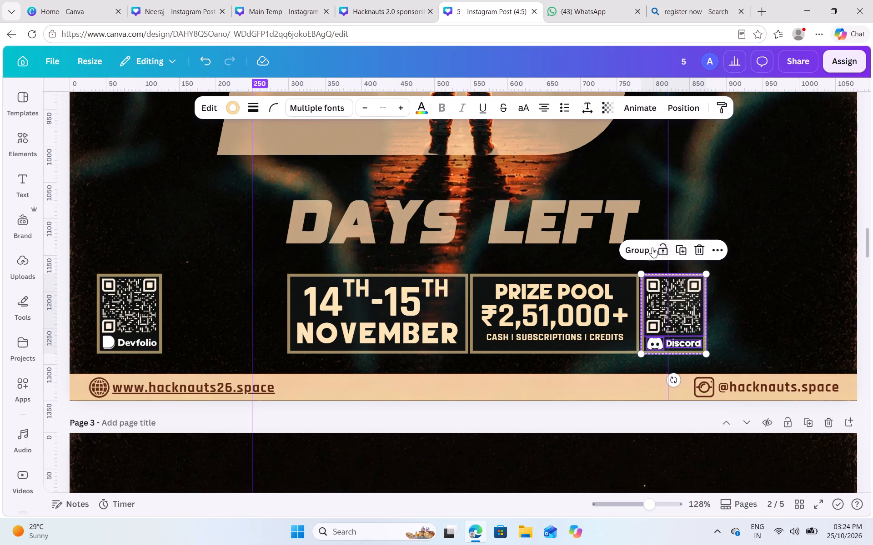
{"action": "left_click", "coordinate": [642, 247]}
{"action": "left_click", "coordinate": [677, 315]}
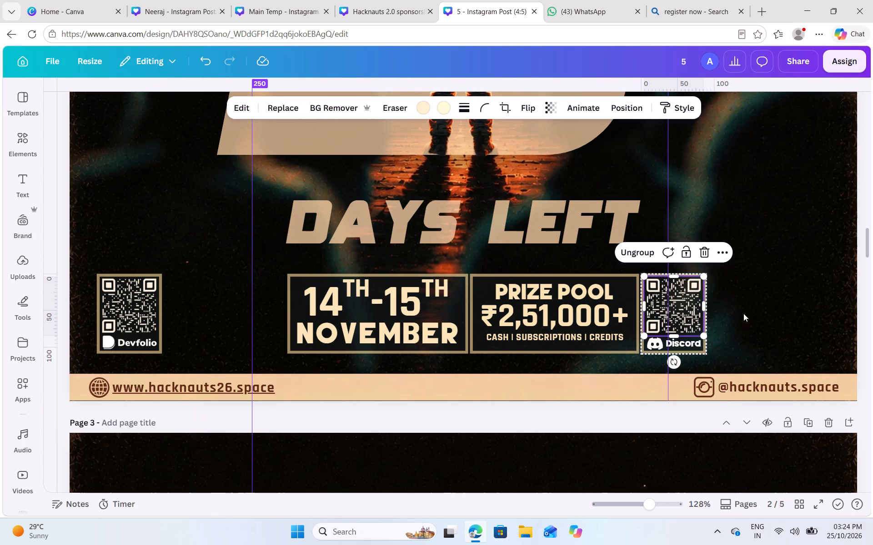
{"action": "left_click", "coordinate": [710, 314]}
{"action": "left_click", "coordinate": [682, 314]}
{"action": "key", "text": "Right"}
{"action": "key", "text": "Right"}
{"action": "key", "text": "Right"}
{"action": "key", "text": "Right"}
{"action": "key", "text": "Right"}
{"action": "key", "text": "Right"}
{"action": "key", "text": "Right"}
{"action": "key", "text": "Right"}
{"action": "key", "text": "Right"}
{"action": "key", "text": "Right"}
{"action": "key", "text": "Right"}
{"action": "key", "text": "Right"}
{"action": "key", "text": "Right"}
{"action": "key", "text": "Right"}
{"action": "key", "text": "Right"}
{"action": "key", "text": "Right"}
{"action": "key", "text": "Right"}
{"action": "key", "text": "Right"}
{"action": "key", "text": "Right"}
{"action": "key", "text": "Right"}
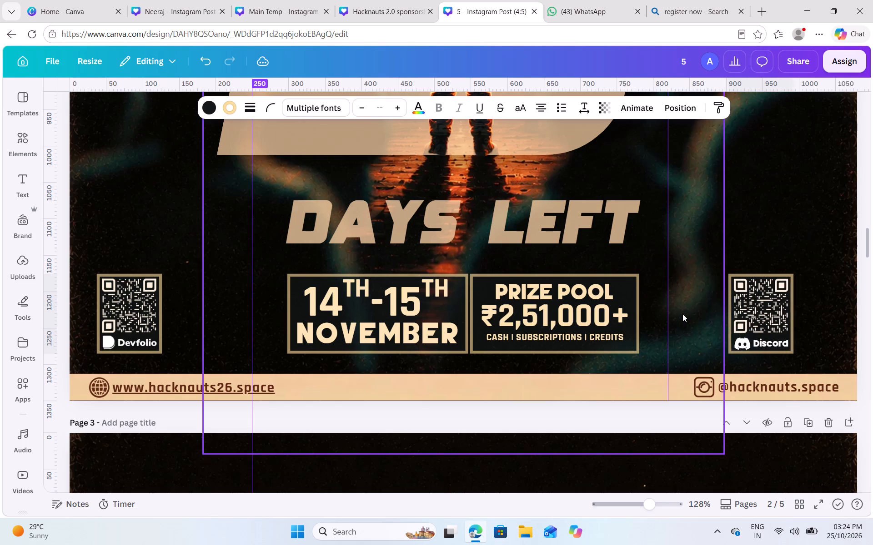
{"action": "key", "text": "Right"}
{"action": "key", "text": "Right"}
{"action": "key", "text": "Right"}
{"action": "key", "text": "Right"}
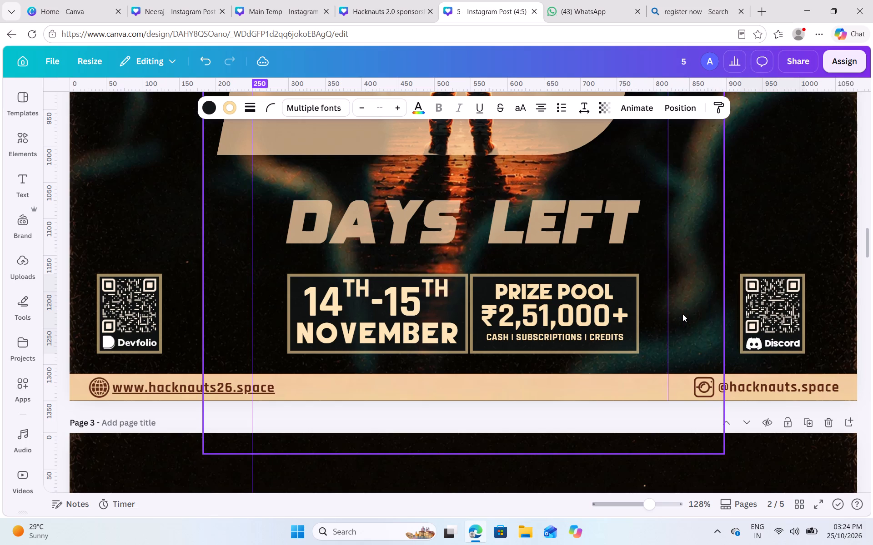
Delete the 14TH-15TH and NOVEMBER texts from the date box on page 2.
{"action": "left_click", "coordinate": [374, 326]}
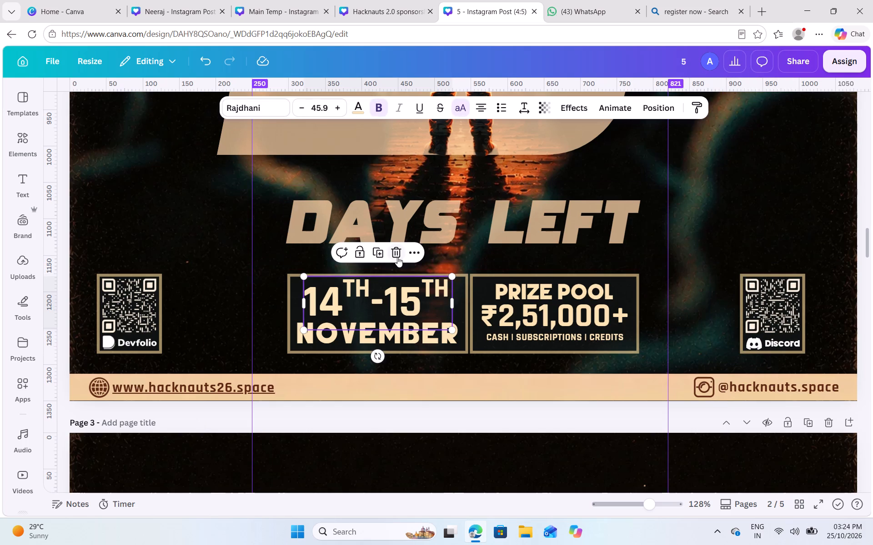
{"action": "left_click", "coordinate": [396, 257]}
{"action": "left_click", "coordinate": [409, 326]}
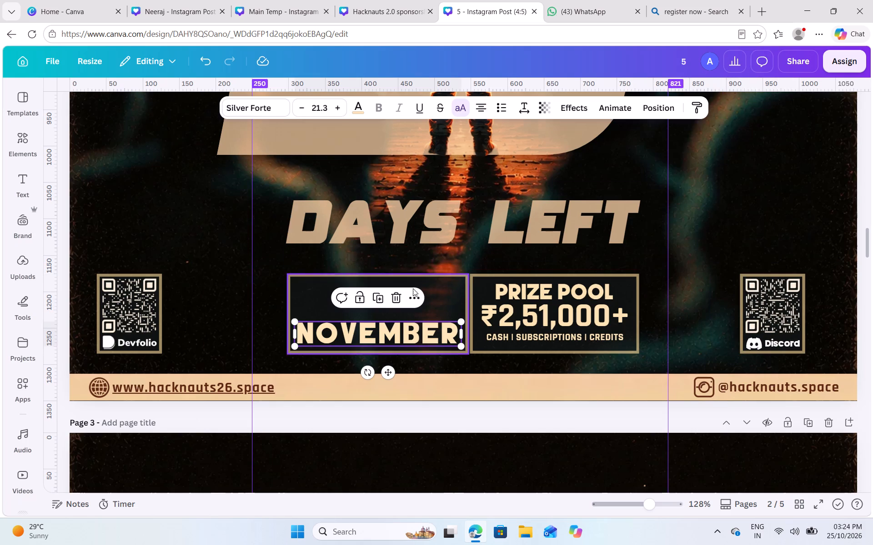
{"action": "left_click", "coordinate": [396, 298]}
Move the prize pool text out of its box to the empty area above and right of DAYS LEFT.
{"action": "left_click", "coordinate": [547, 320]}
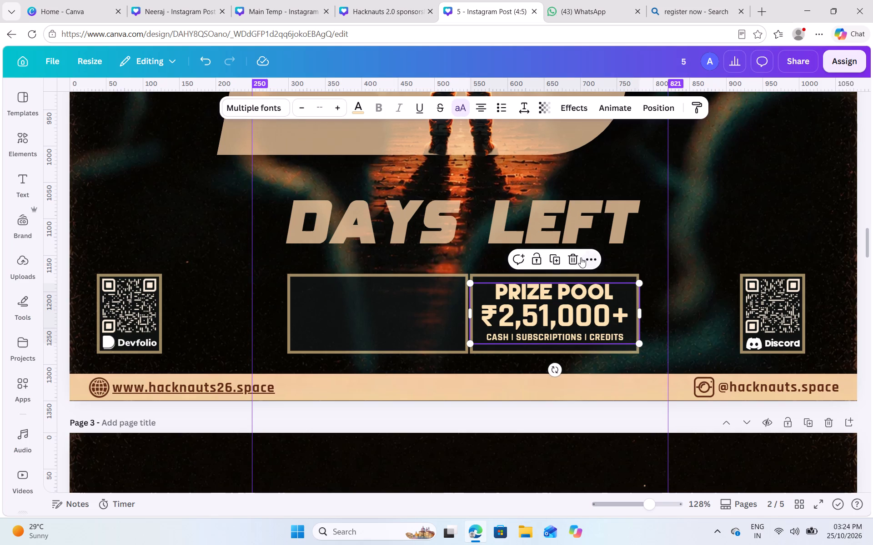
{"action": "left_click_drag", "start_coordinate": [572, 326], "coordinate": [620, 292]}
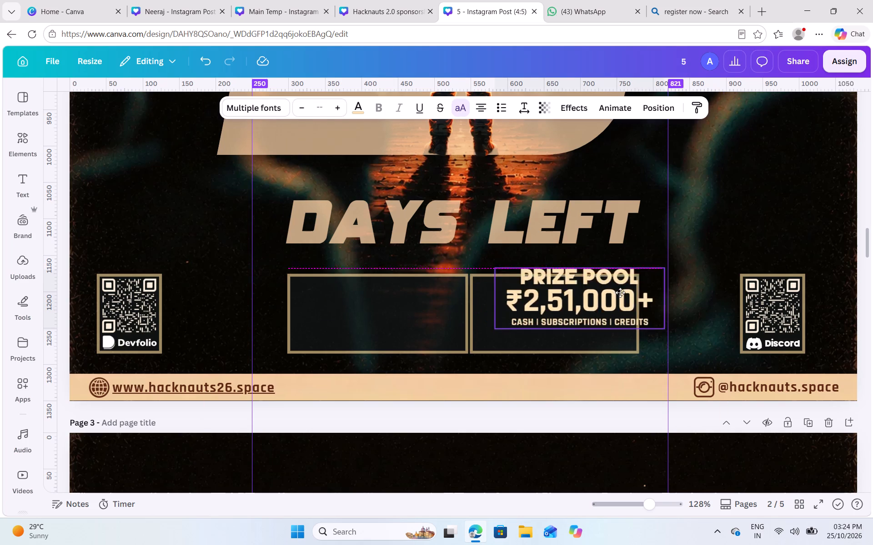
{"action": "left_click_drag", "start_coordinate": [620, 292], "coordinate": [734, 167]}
Delete the emptied prize pool box.
{"action": "left_click", "coordinate": [500, 333]}
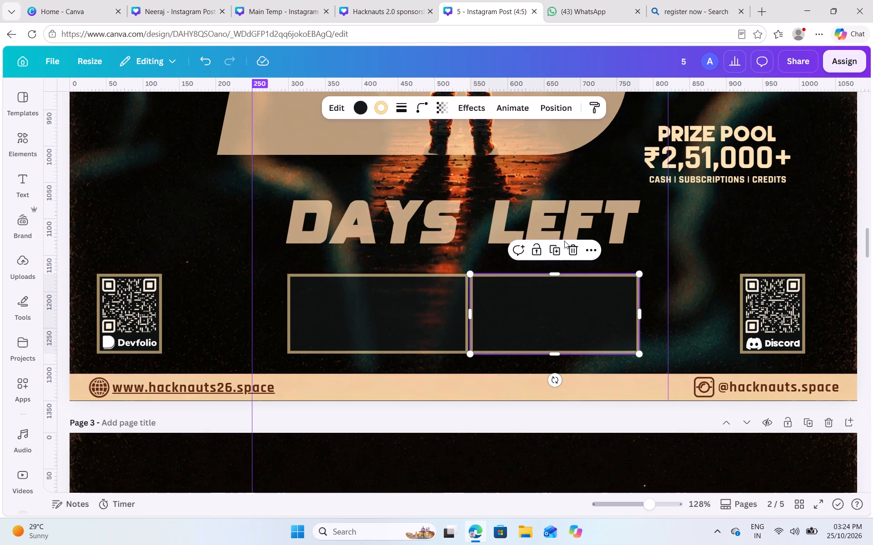
{"action": "left_click", "coordinate": [573, 248]}
Widen the empty date box on both sides so it fills the gap between the Devfolio and Discord QR blocks.
{"action": "left_click", "coordinate": [447, 325]}
{"action": "left_click_drag", "start_coordinate": [471, 318], "coordinate": [736, 337]}
{"action": "left_click_drag", "start_coordinate": [289, 316], "coordinate": [175, 308]}
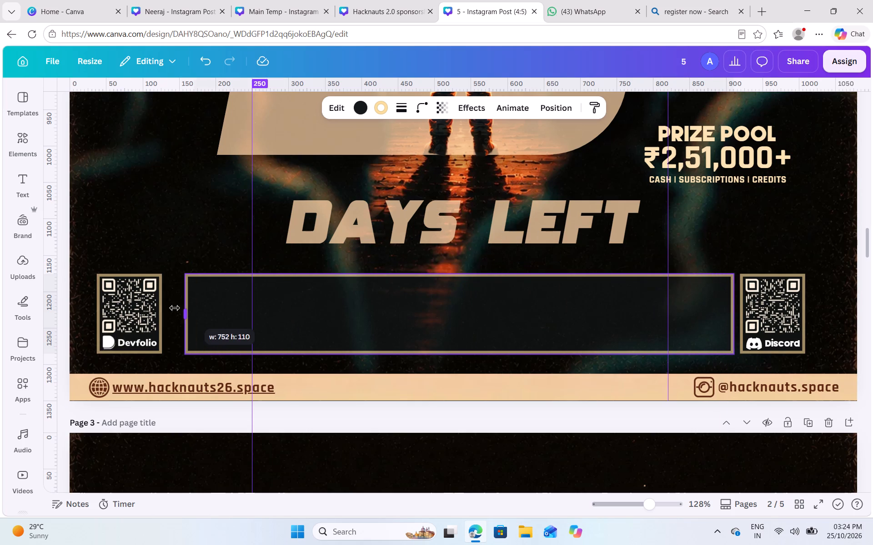
{"action": "left_click_drag", "start_coordinate": [175, 308], "coordinate": [168, 307]}
{"action": "left_click", "coordinate": [746, 238]}
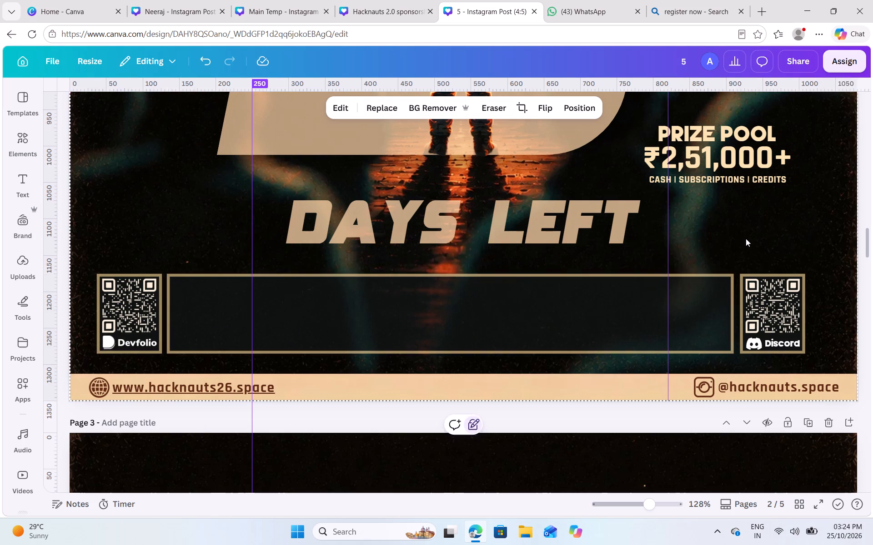
Copy the large REGISTER NOW text from page 3 and place it over the wide empty box on page 2.
{"action": "scroll", "coordinate": [746, 238], "scroll_direction": "up", "scroll_amount": 2}
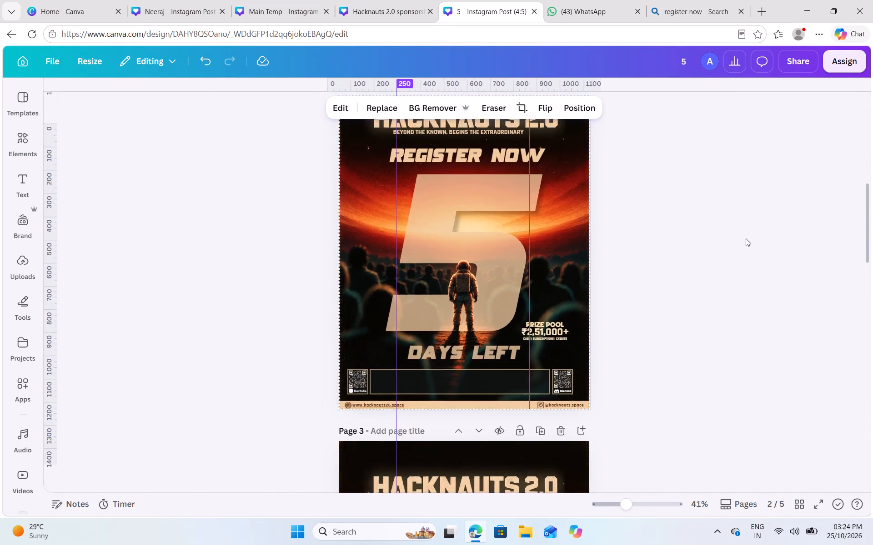
{"action": "scroll", "coordinate": [574, 321], "scroll_direction": "down", "scroll_amount": 4}
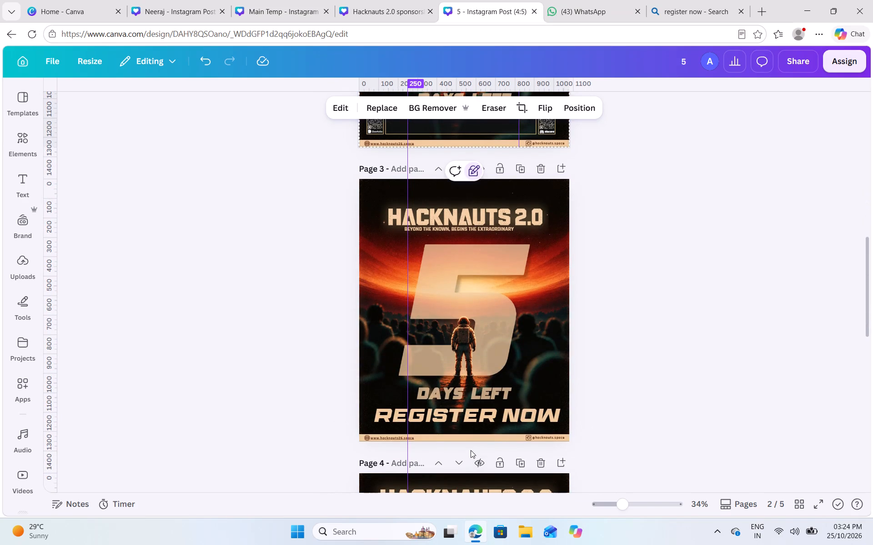
{"action": "left_click", "coordinate": [472, 418]}
{"action": "key", "text": "ctrl+c"}
{"action": "scroll", "coordinate": [613, 308], "scroll_direction": "up", "scroll_amount": 1}
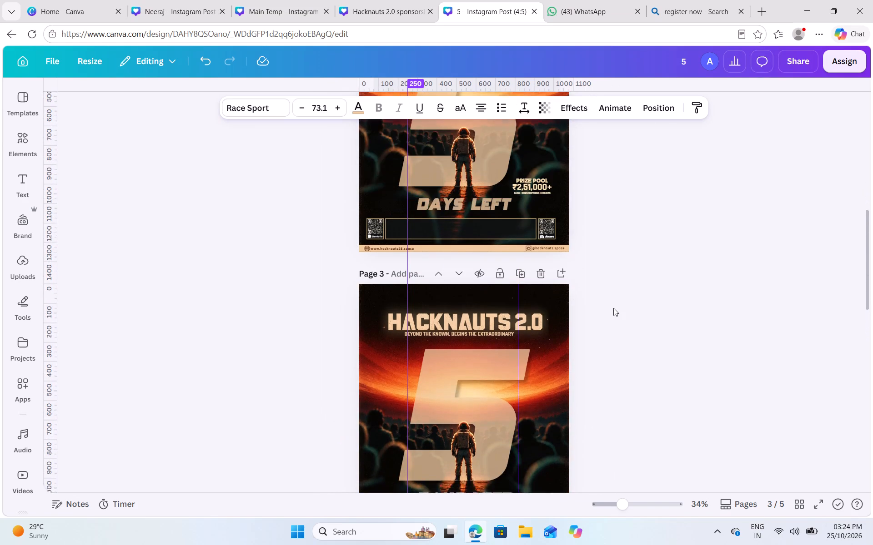
{"action": "scroll", "coordinate": [613, 308], "scroll_direction": "up", "scroll_amount": 2}
{"action": "key", "text": "ctrl+v"}
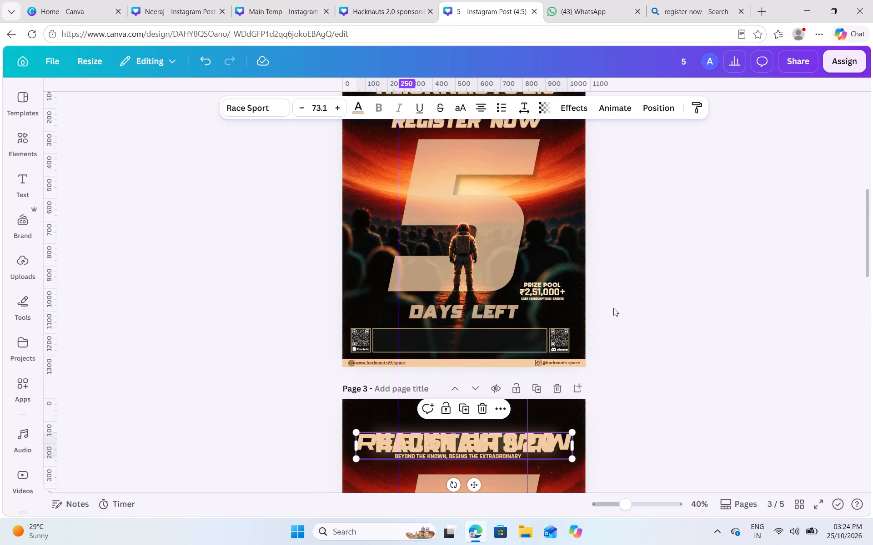
{"action": "left_click_drag", "start_coordinate": [481, 436], "coordinate": [487, 322]}
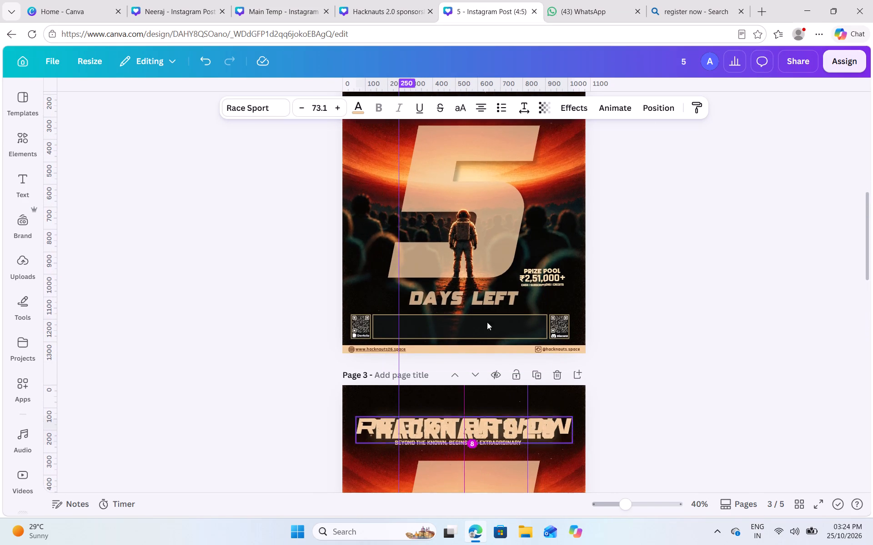
{"action": "left_click_drag", "start_coordinate": [487, 322], "coordinate": [484, 302]}
{"action": "left_click_drag", "start_coordinate": [292, 272], "coordinate": [331, 285]}
{"action": "left_click_drag", "start_coordinate": [462, 290], "coordinate": [449, 341]}
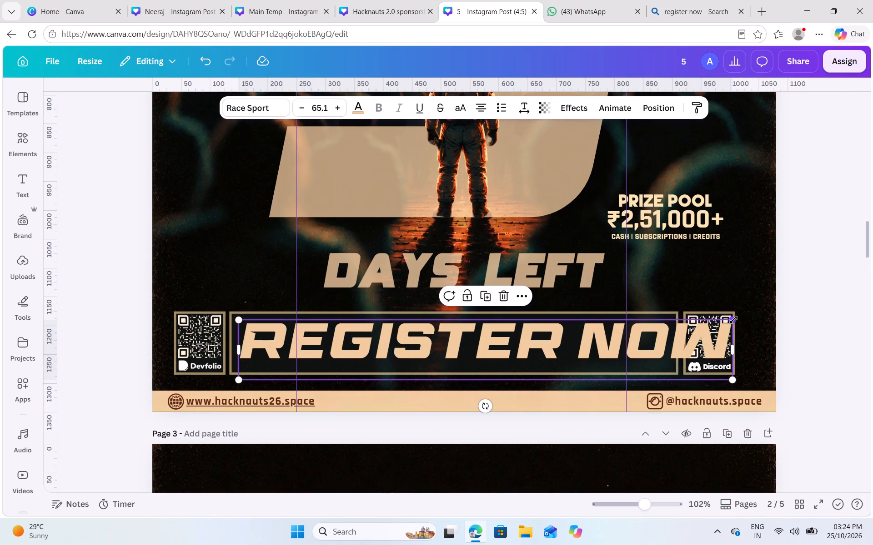
Shrink the copied REGISTER NOW text to size 56.9 and centre it inside the wide box.
{"action": "left_click_drag", "start_coordinate": [733, 320], "coordinate": [677, 316]}
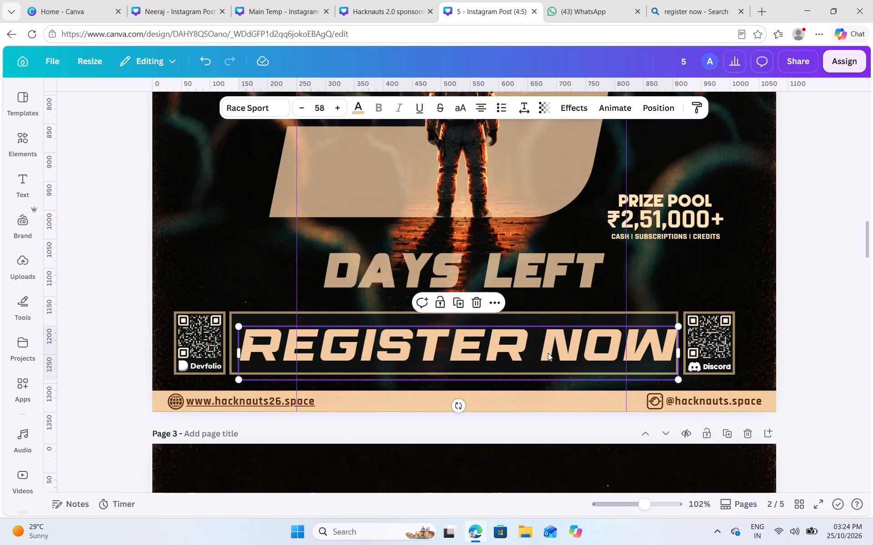
{"action": "left_click", "coordinate": [548, 353]}
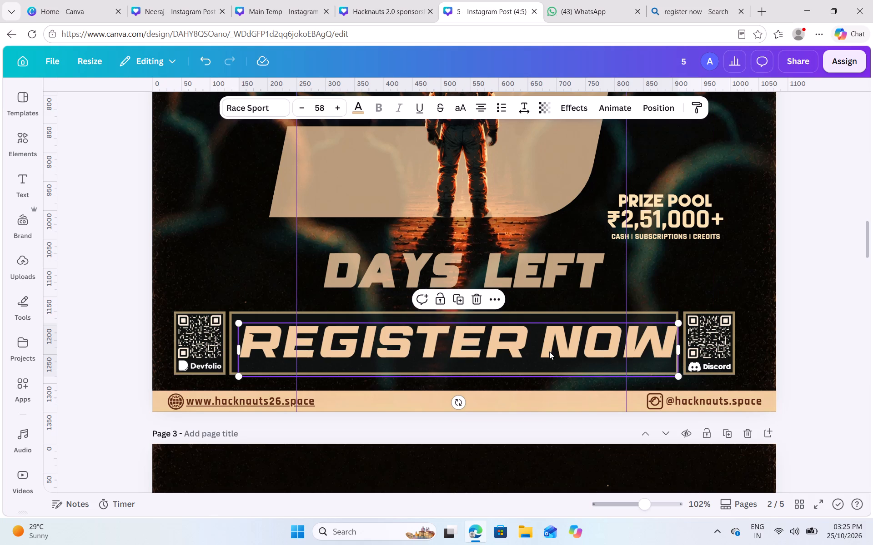
{"action": "left_click_drag", "start_coordinate": [677, 324], "coordinate": [669, 329]}
{"action": "left_click", "coordinate": [529, 345]}
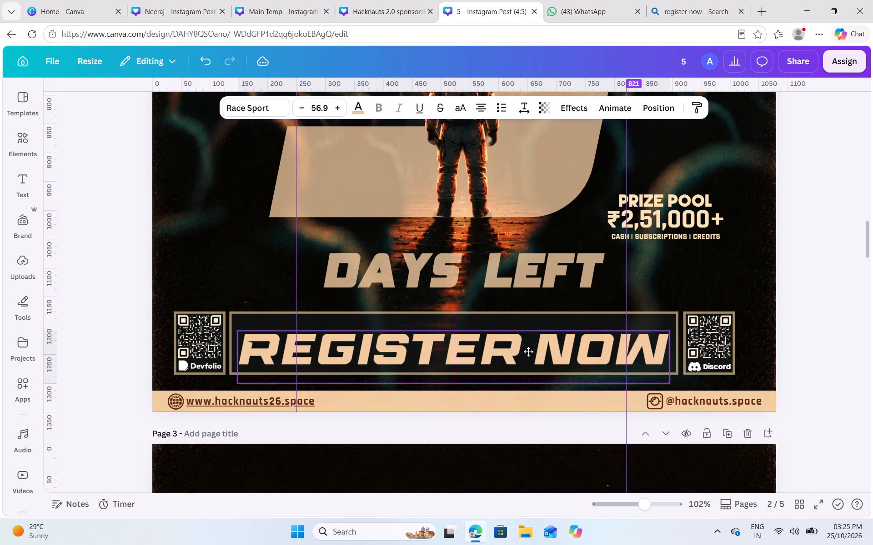
{"action": "left_click", "coordinate": [821, 257]}
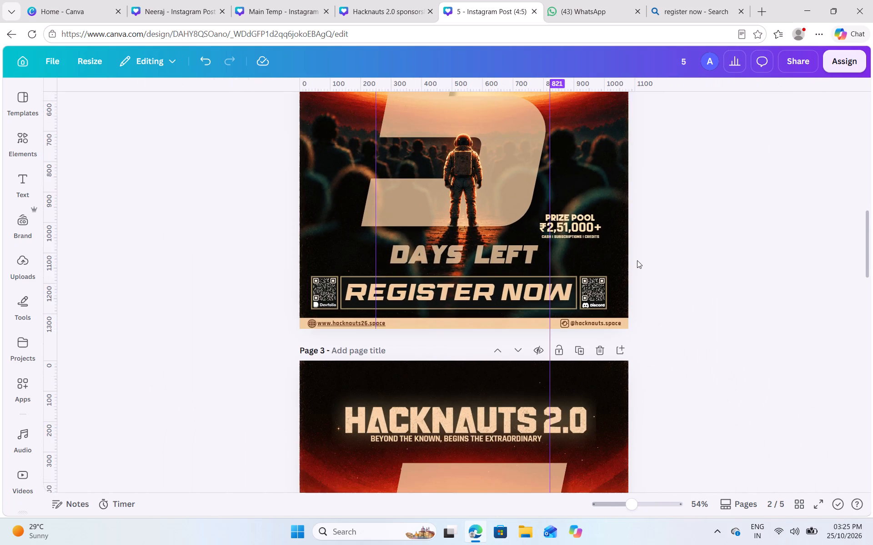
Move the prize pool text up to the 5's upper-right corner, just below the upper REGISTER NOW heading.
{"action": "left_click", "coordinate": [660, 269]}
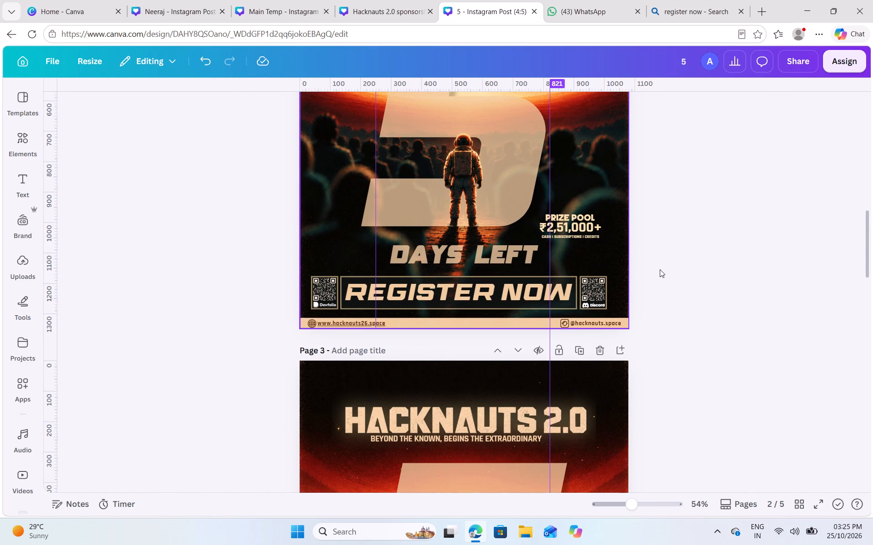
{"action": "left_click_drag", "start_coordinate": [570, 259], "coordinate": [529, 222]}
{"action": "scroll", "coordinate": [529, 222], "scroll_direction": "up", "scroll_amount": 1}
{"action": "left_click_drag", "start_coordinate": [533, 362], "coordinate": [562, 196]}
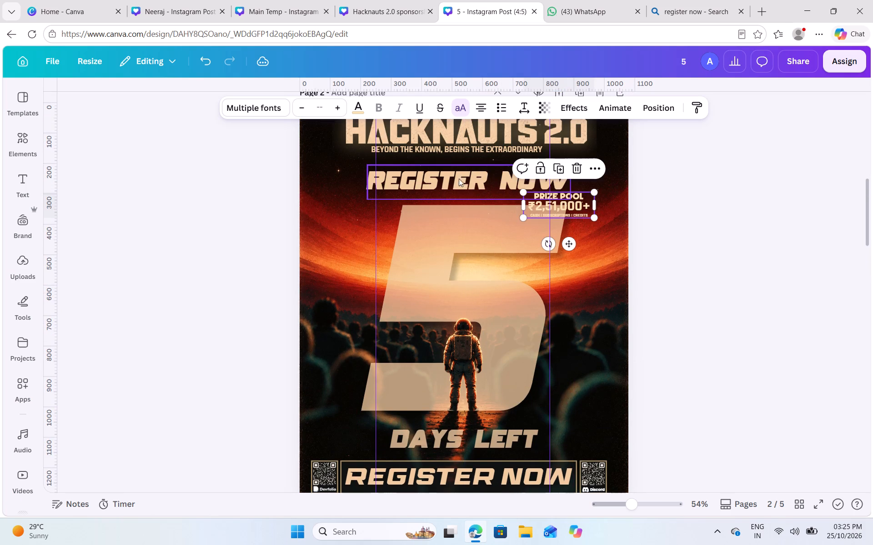
Delete the upper REGISTER NOW heading between the tagline and the 5 on page 2.
{"action": "left_click", "coordinate": [462, 173]}
{"action": "left_click", "coordinate": [487, 141]}
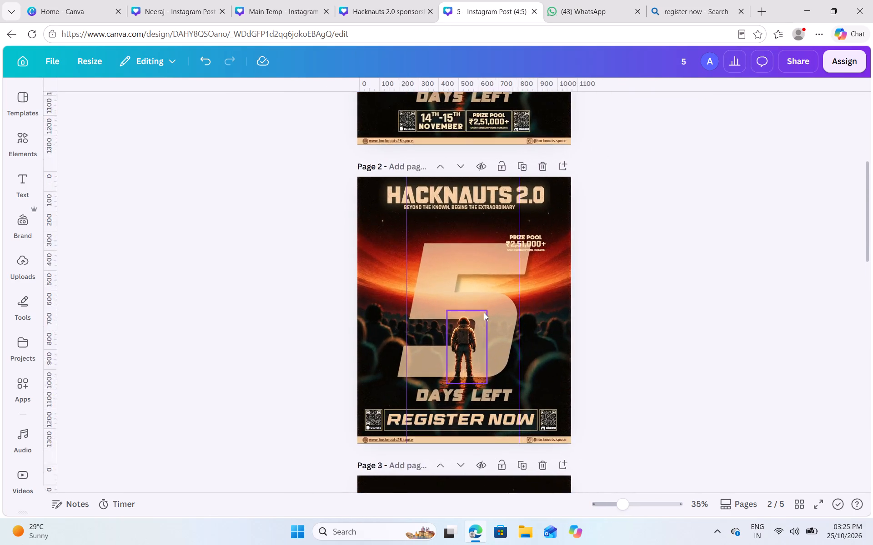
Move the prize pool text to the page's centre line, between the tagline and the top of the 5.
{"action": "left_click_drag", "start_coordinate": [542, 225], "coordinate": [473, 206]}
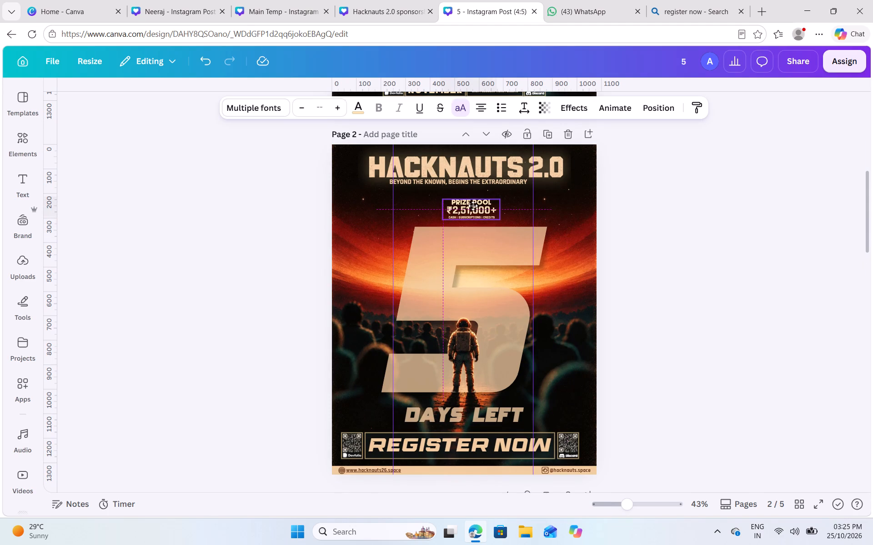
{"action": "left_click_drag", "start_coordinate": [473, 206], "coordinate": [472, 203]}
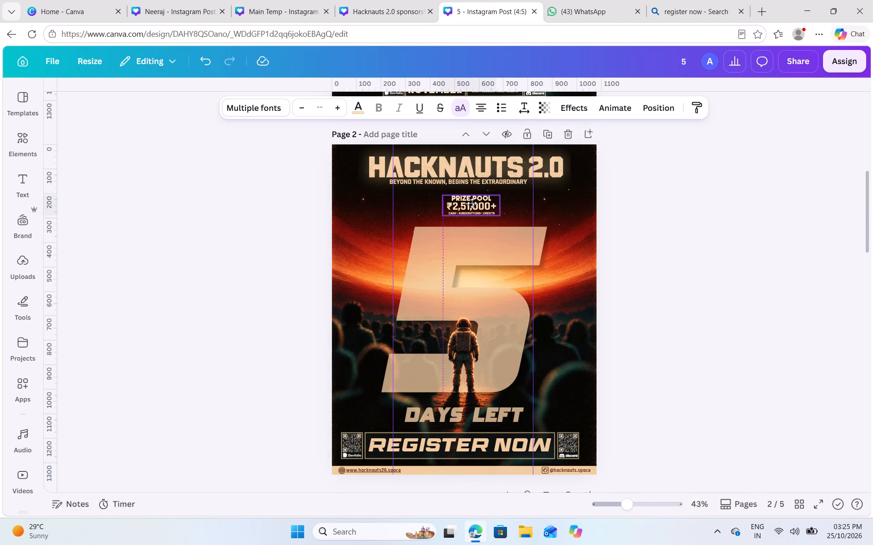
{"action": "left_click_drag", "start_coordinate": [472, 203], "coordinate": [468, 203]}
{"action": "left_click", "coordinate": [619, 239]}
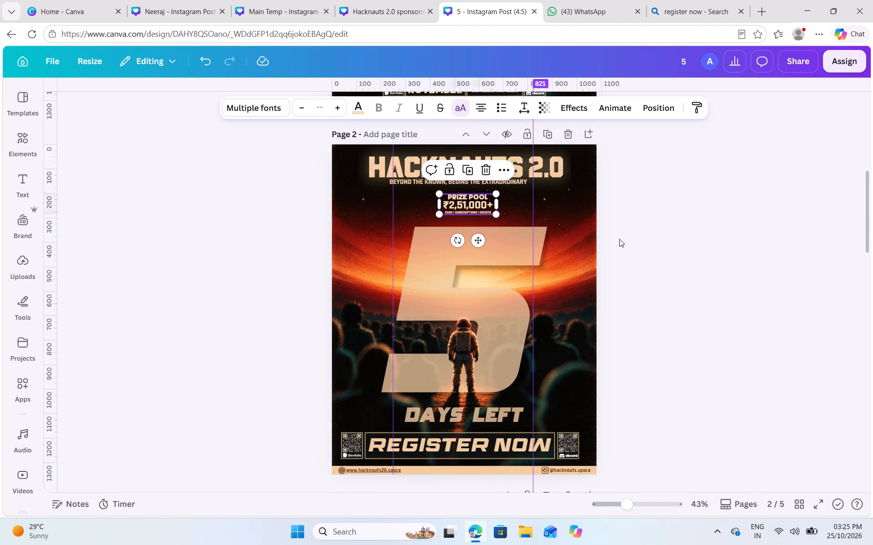
Delete the prize pool text from page 2.
{"action": "left_click", "coordinate": [462, 195]}
{"action": "left_click", "coordinate": [486, 170]}
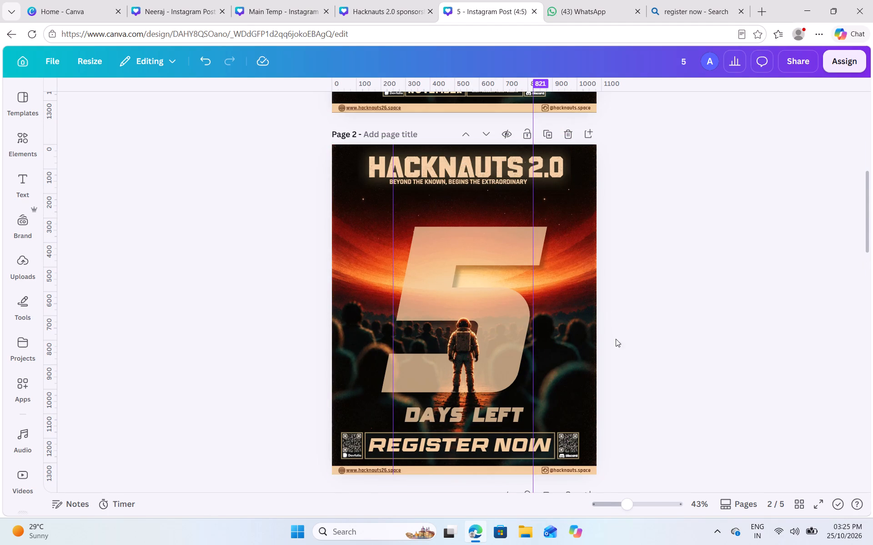
Download only page 1, the version with the date and prize pool boxes, as a PNG.
{"action": "scroll", "coordinate": [615, 349], "scroll_direction": "down", "scroll_amount": 1}
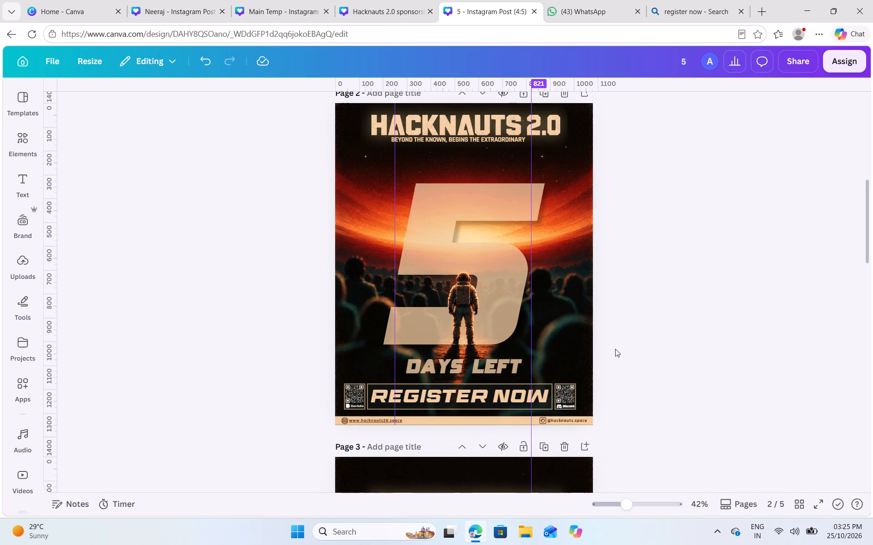
{"action": "scroll", "coordinate": [503, 365], "scroll_direction": "up", "scroll_amount": 4}
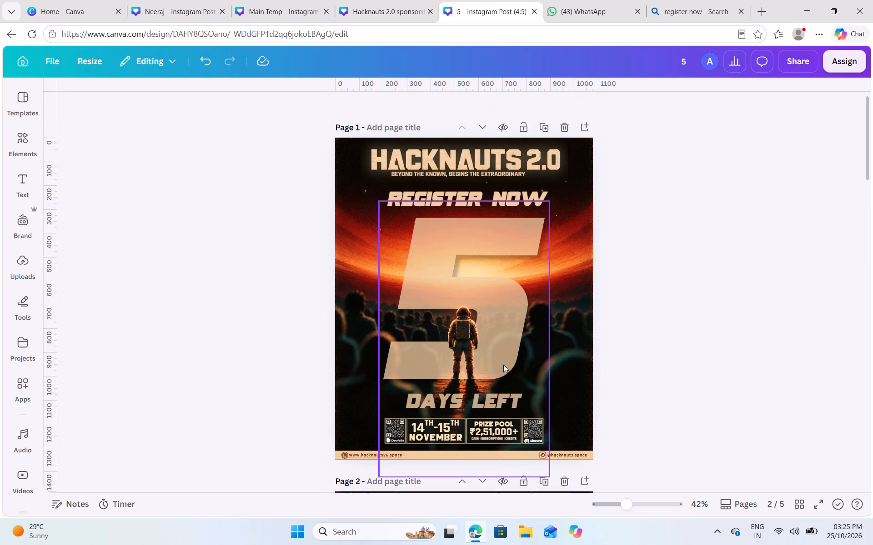
{"action": "scroll", "coordinate": [656, 219], "scroll_direction": "down", "scroll_amount": 1}
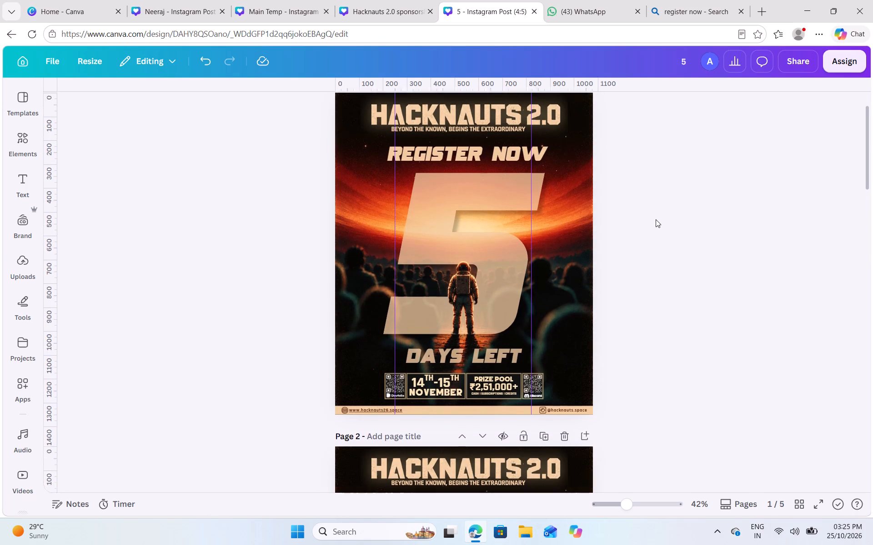
{"action": "scroll", "coordinate": [656, 219], "scroll_direction": "down", "scroll_amount": 1}
{"action": "scroll", "coordinate": [780, 93], "scroll_direction": "up", "scroll_amount": 3}
{"action": "left_click", "coordinate": [809, 58]}
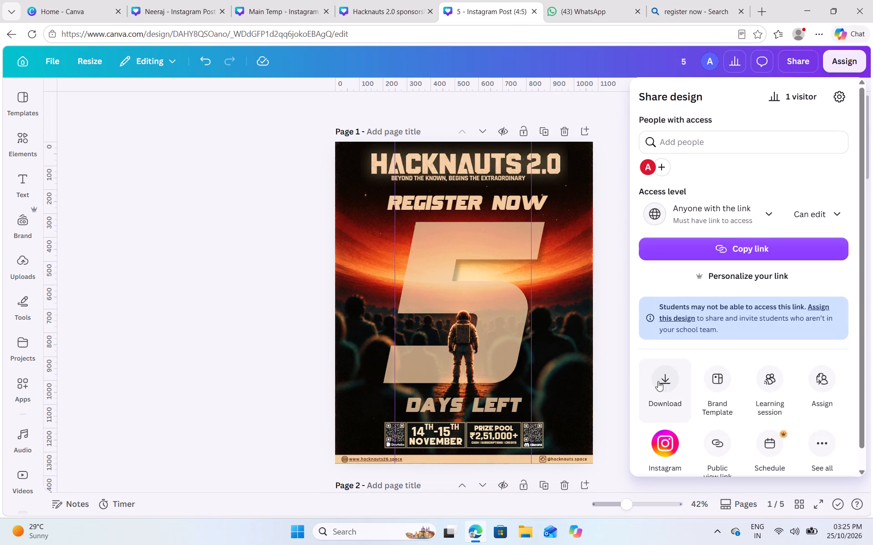
{"action": "left_click", "coordinate": [660, 392]}
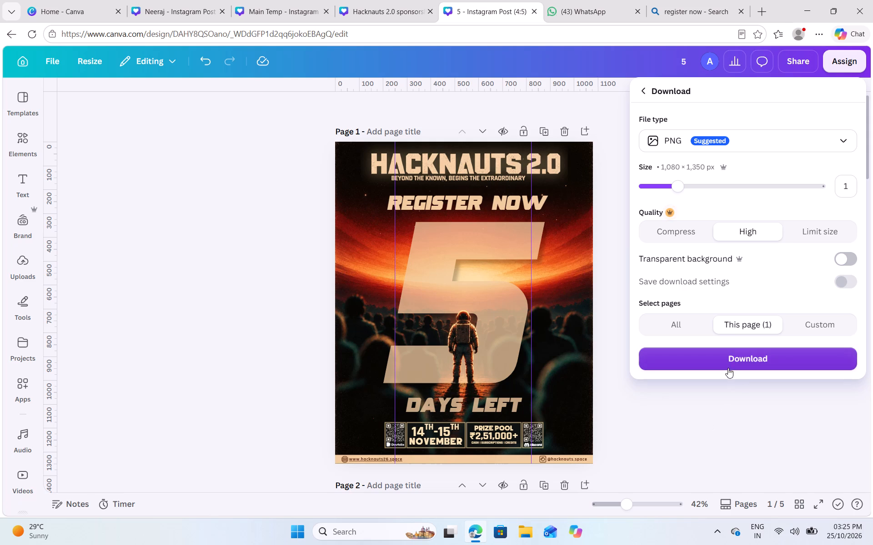
Download page 1, with the date and prize pool boxes, as a high-quality PNG at 1,080 × 1,350 px.
{"action": "left_click", "coordinate": [728, 362]}
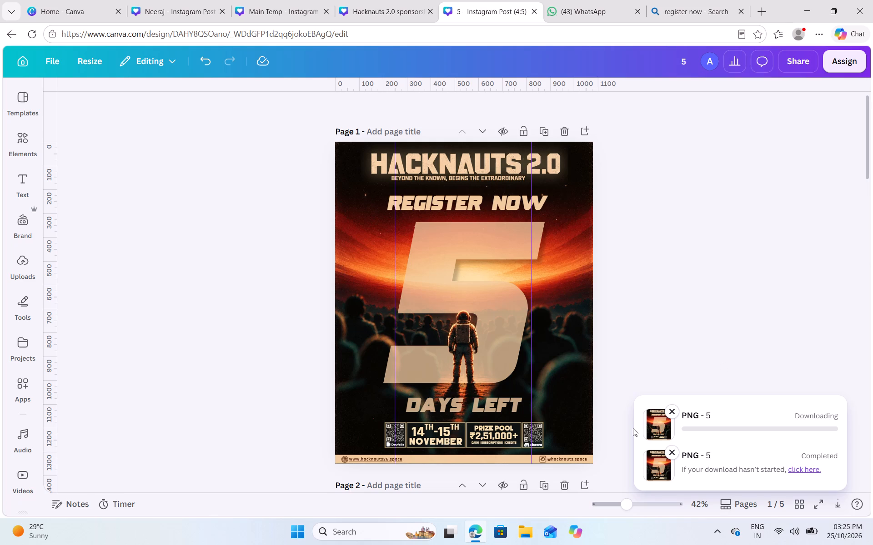
Download only page 2, the version with the large boxed REGISTER NOW between the QR codes, as a PNG.
{"action": "scroll", "coordinate": [536, 385], "scroll_direction": "down", "scroll_amount": 1}
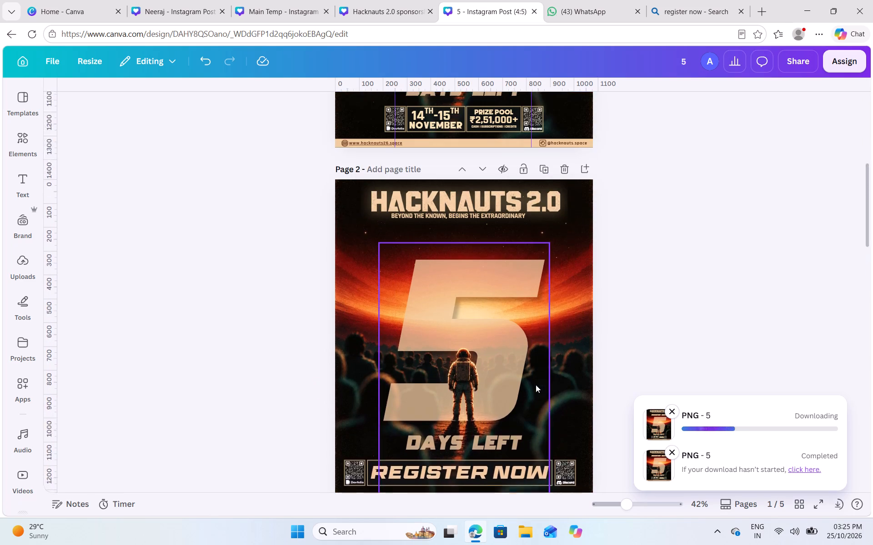
{"action": "scroll", "coordinate": [536, 385], "scroll_direction": "down", "scroll_amount": 1}
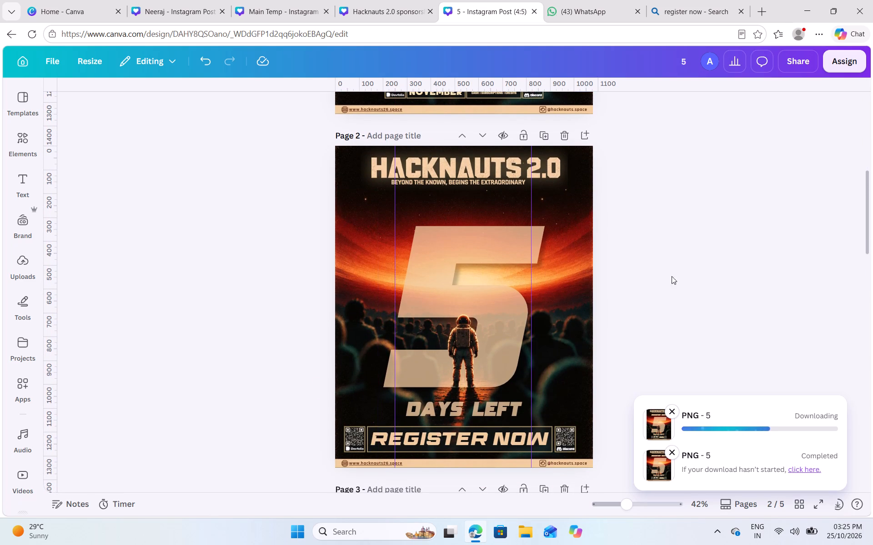
{"action": "left_click", "coordinate": [796, 58]}
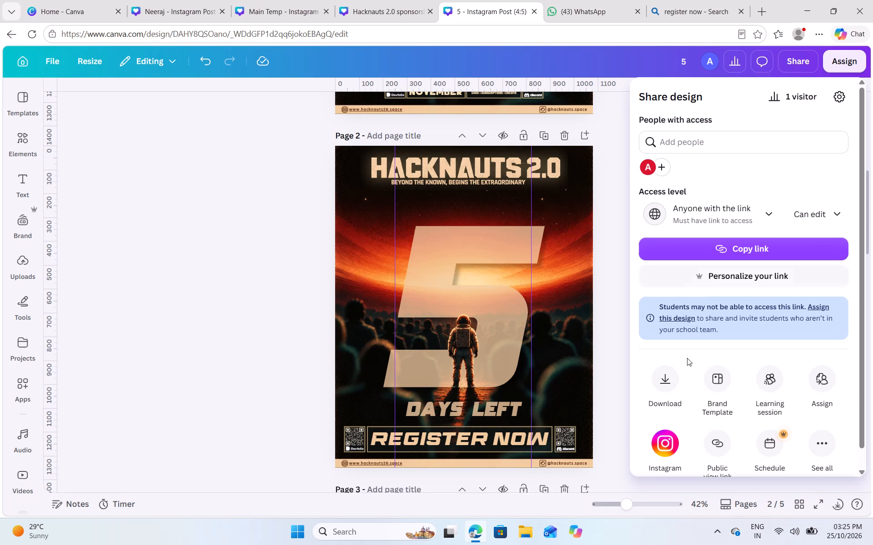
{"action": "left_click", "coordinate": [672, 386]}
{"action": "left_click", "coordinate": [743, 329]}
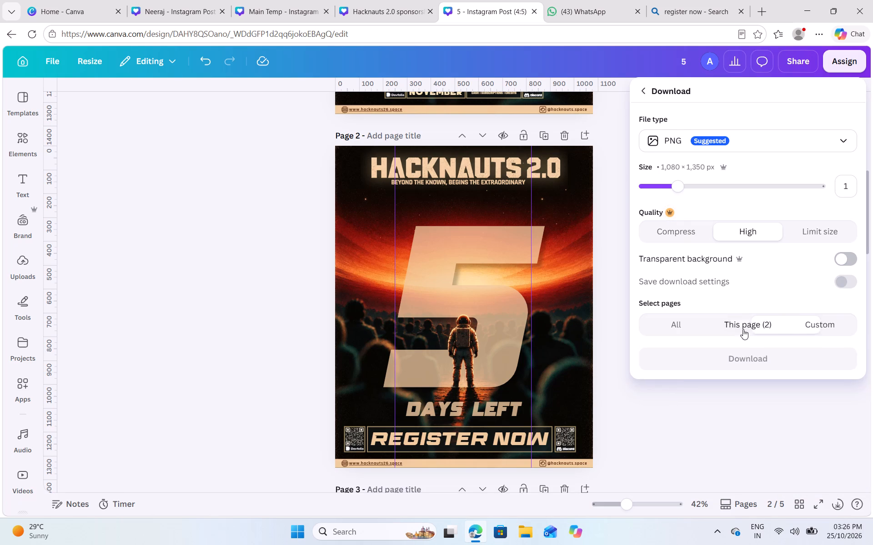
{"action": "left_click", "coordinate": [739, 360]}
Look through pages 1 to 3 of the countdown post and compare their REGISTER NOW and bottom strip layouts.
{"action": "scroll", "coordinate": [616, 344], "scroll_direction": "down", "scroll_amount": 8}
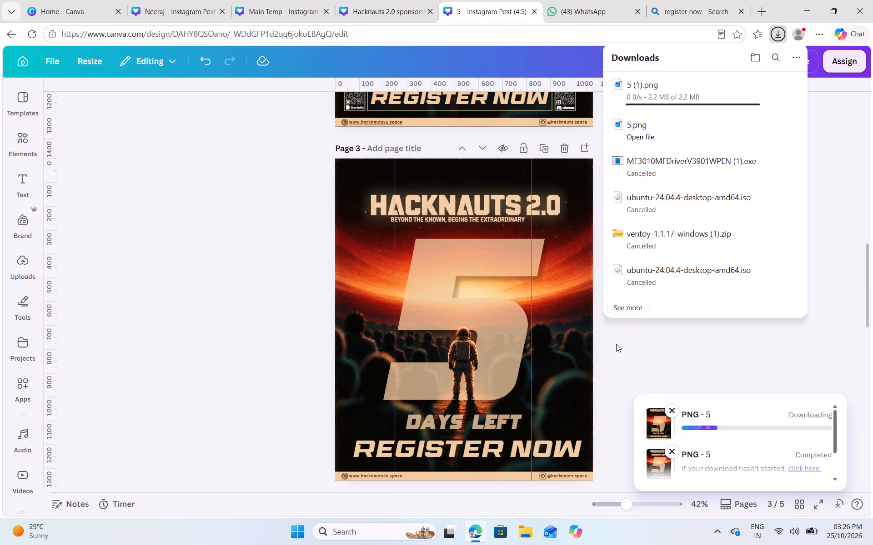
{"action": "scroll", "coordinate": [616, 344], "scroll_direction": "down", "scroll_amount": 1}
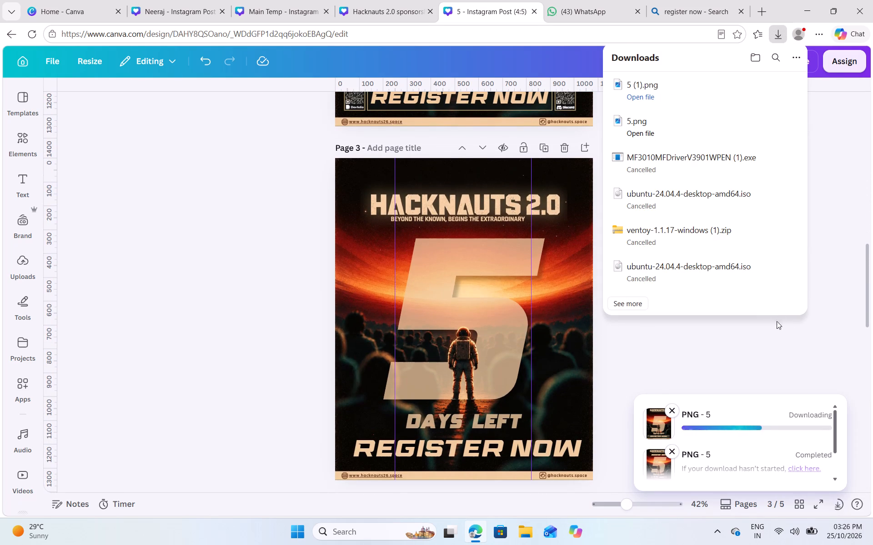
{"action": "left_click", "coordinate": [754, 369]}
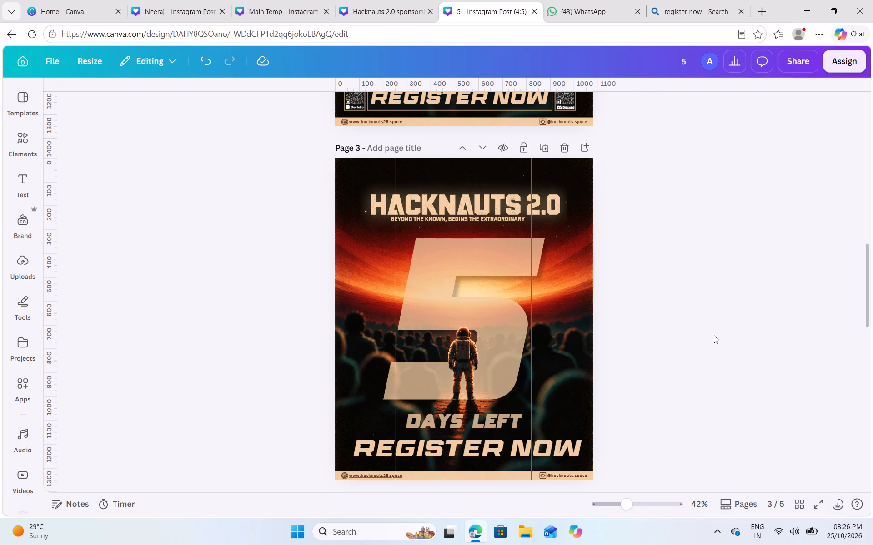
{"action": "scroll", "coordinate": [714, 335], "scroll_direction": "down", "scroll_amount": 1}
{"action": "scroll", "coordinate": [713, 317], "scroll_direction": "up", "scroll_amount": 4}
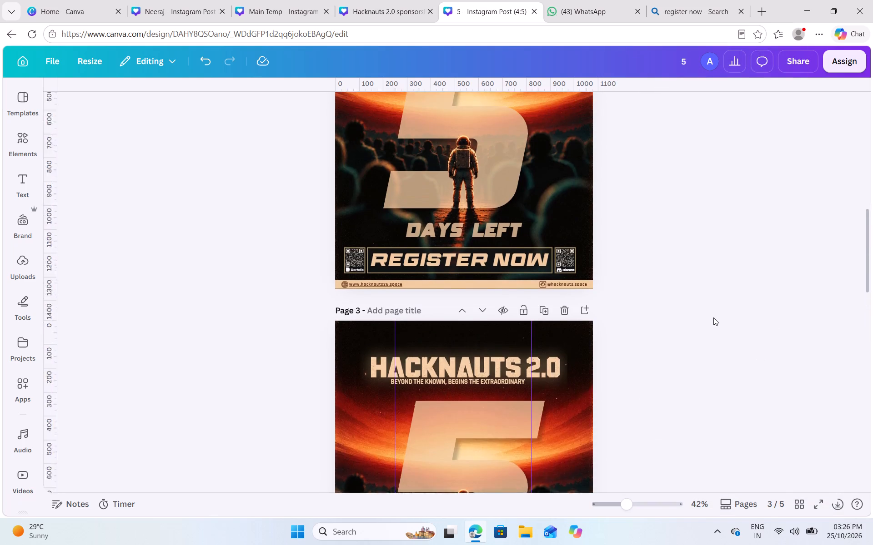
{"action": "scroll", "coordinate": [713, 317], "scroll_direction": "up", "scroll_amount": 5}
{"action": "scroll", "coordinate": [713, 317], "scroll_direction": "down", "scroll_amount": 2}
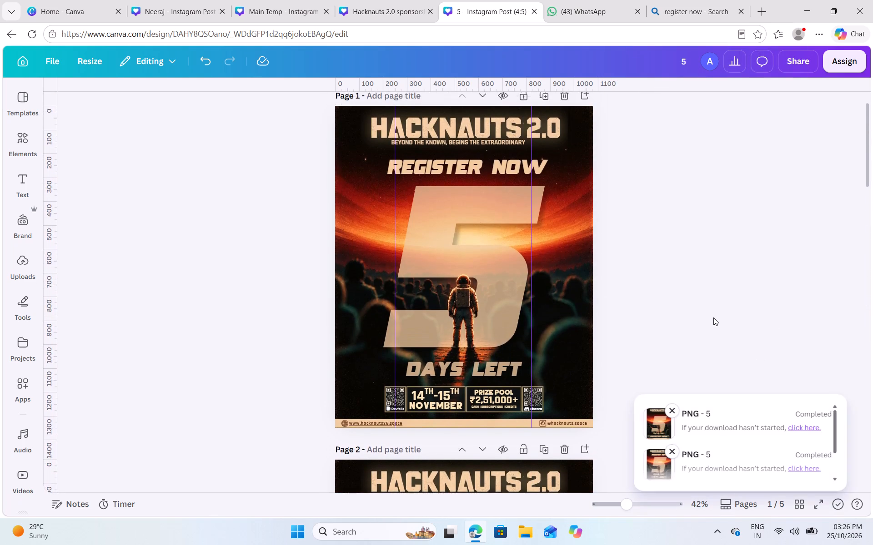
{"action": "scroll", "coordinate": [713, 317], "scroll_direction": "down", "scroll_amount": 10}
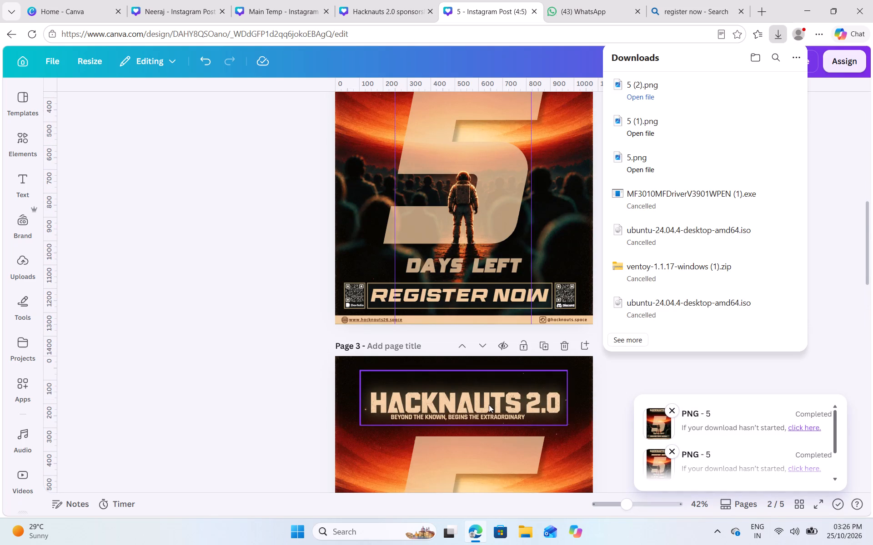
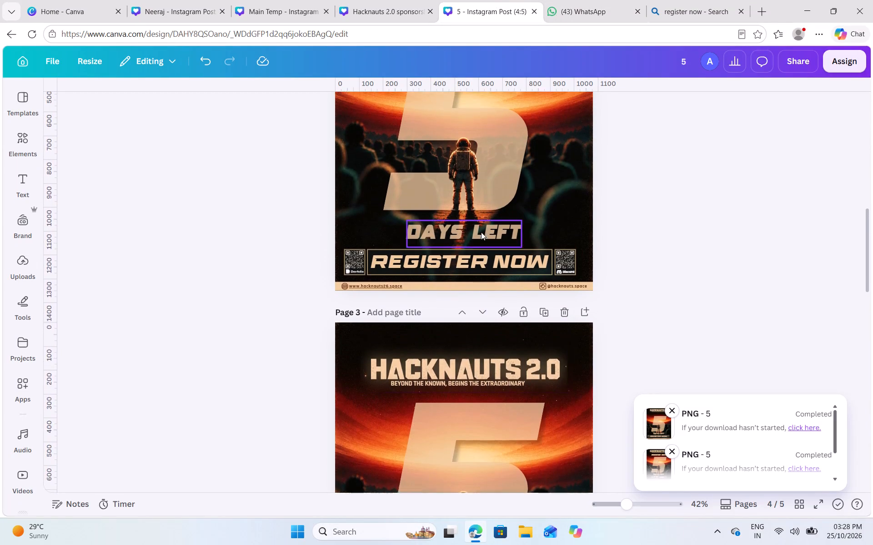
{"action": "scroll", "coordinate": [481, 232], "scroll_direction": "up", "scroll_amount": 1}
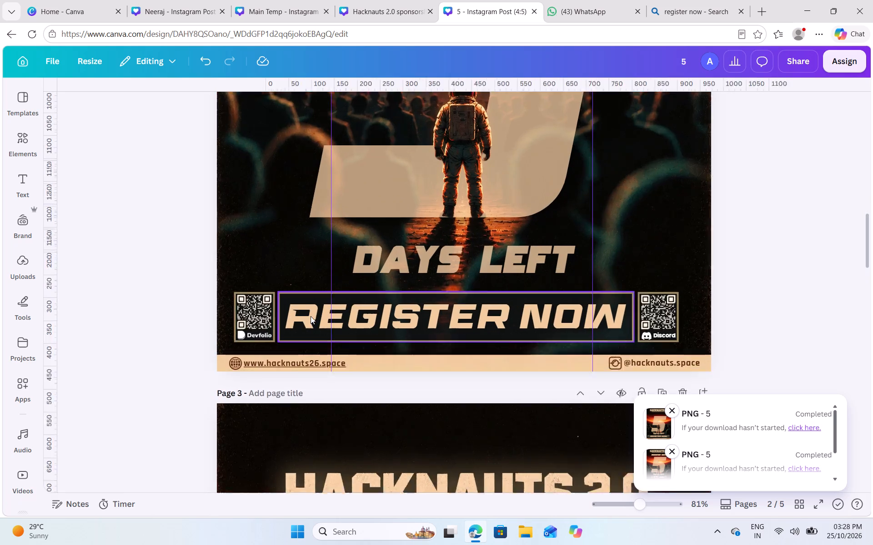
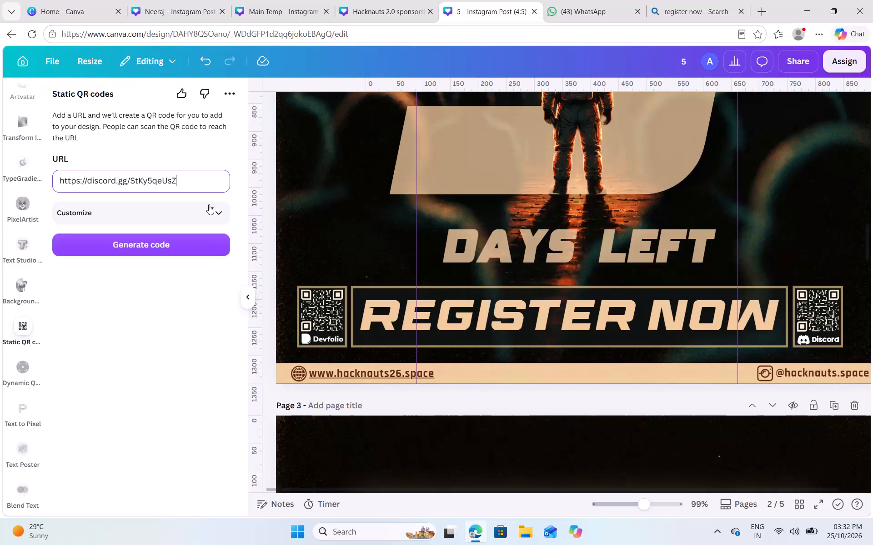
Copy the REGISTER NOW text's color code, #EFCB9D, for use as the QR code's foreground color.
{"action": "left_click", "coordinate": [212, 210]}
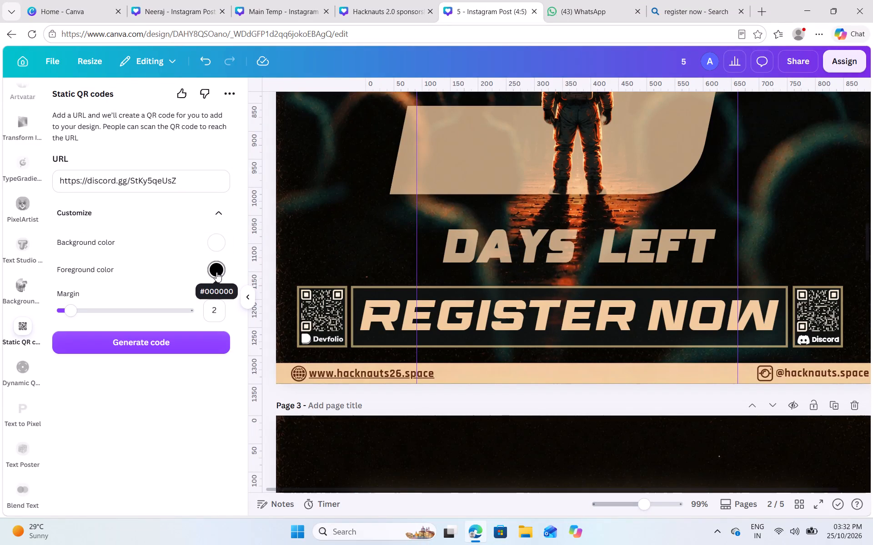
{"action": "left_click", "coordinate": [216, 269]}
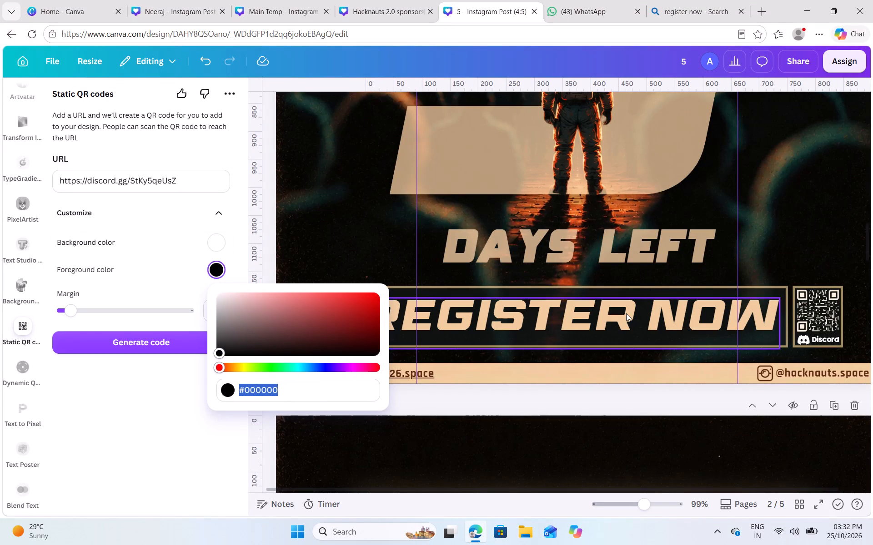
{"action": "left_click", "coordinate": [626, 313]}
{"action": "left_click", "coordinate": [460, 106]}
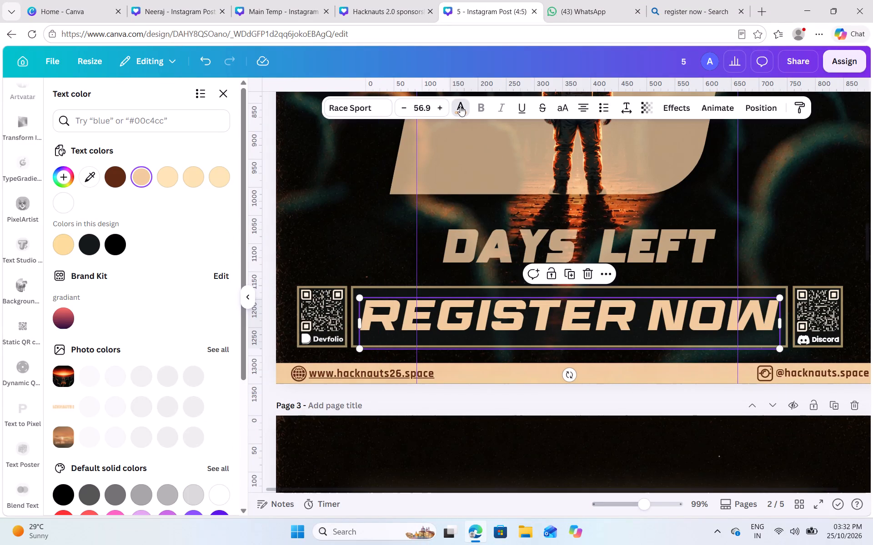
{"action": "left_click", "coordinate": [143, 173]}
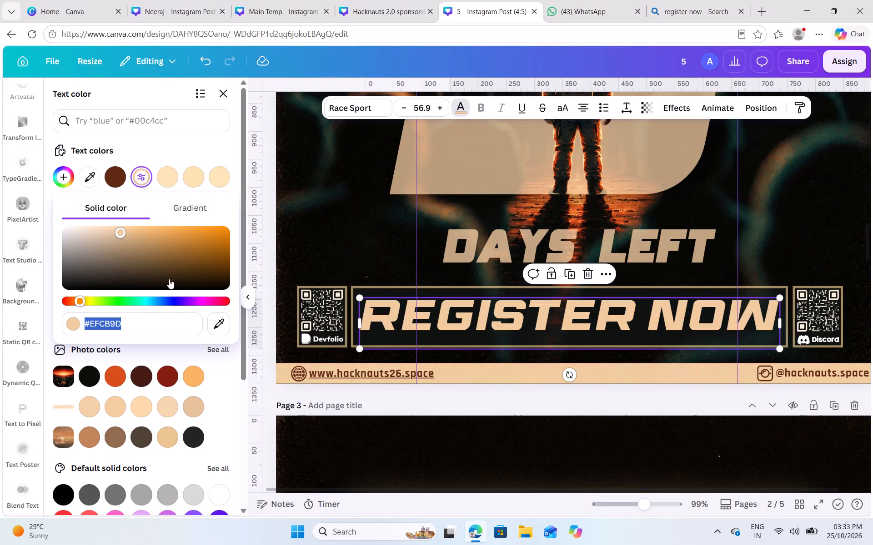
{"action": "key", "text": "ctrl+c"}
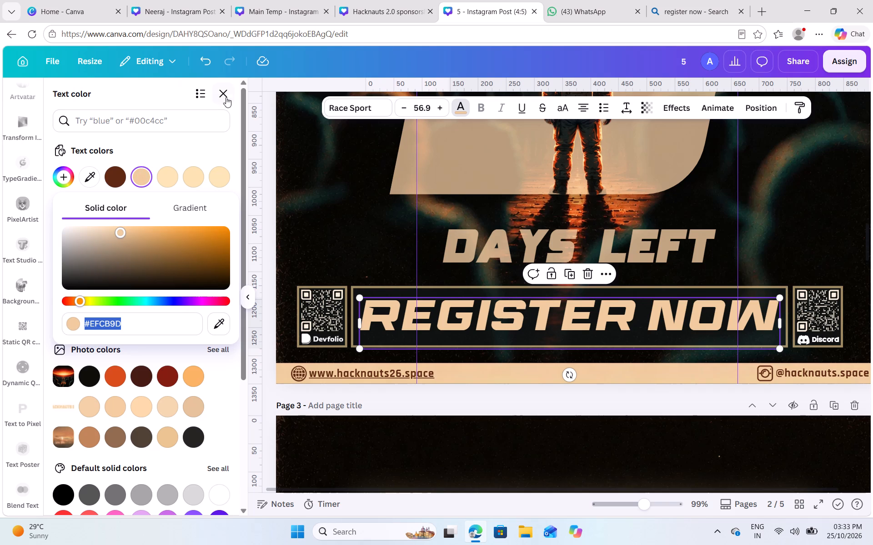
{"action": "left_click", "coordinate": [226, 94]}
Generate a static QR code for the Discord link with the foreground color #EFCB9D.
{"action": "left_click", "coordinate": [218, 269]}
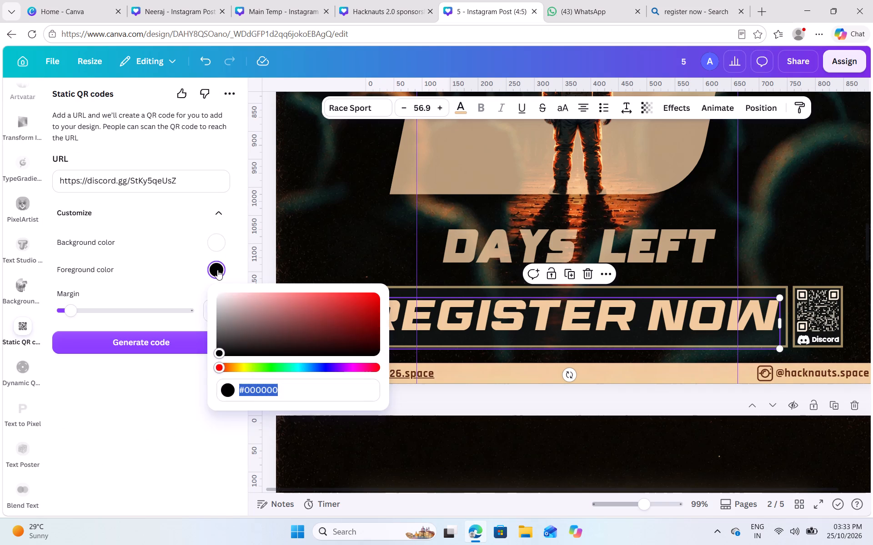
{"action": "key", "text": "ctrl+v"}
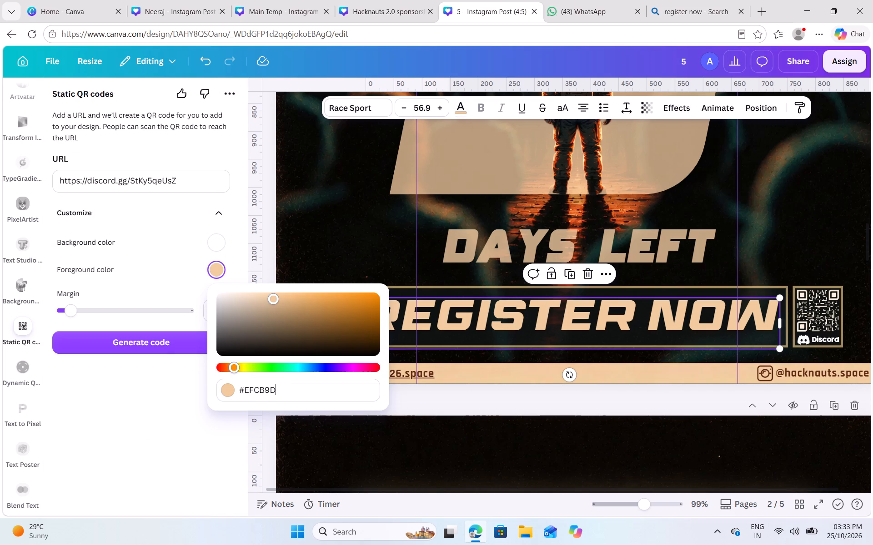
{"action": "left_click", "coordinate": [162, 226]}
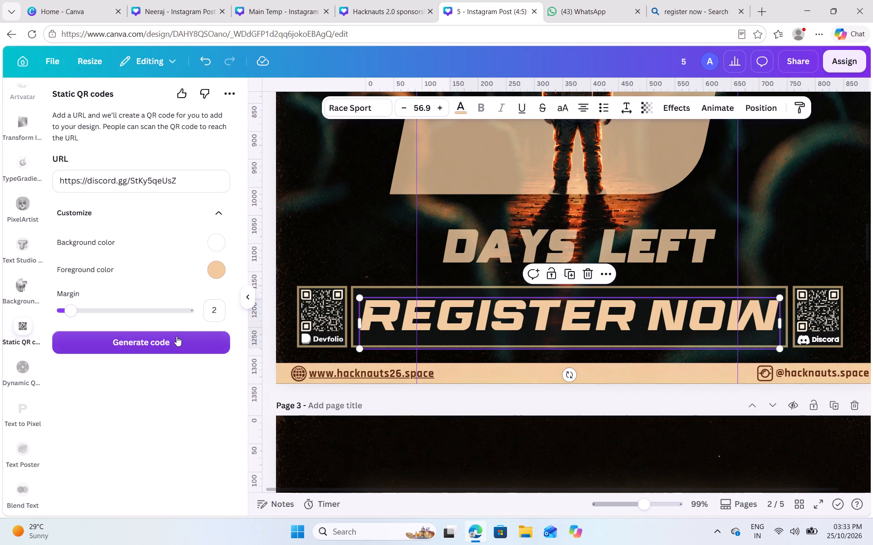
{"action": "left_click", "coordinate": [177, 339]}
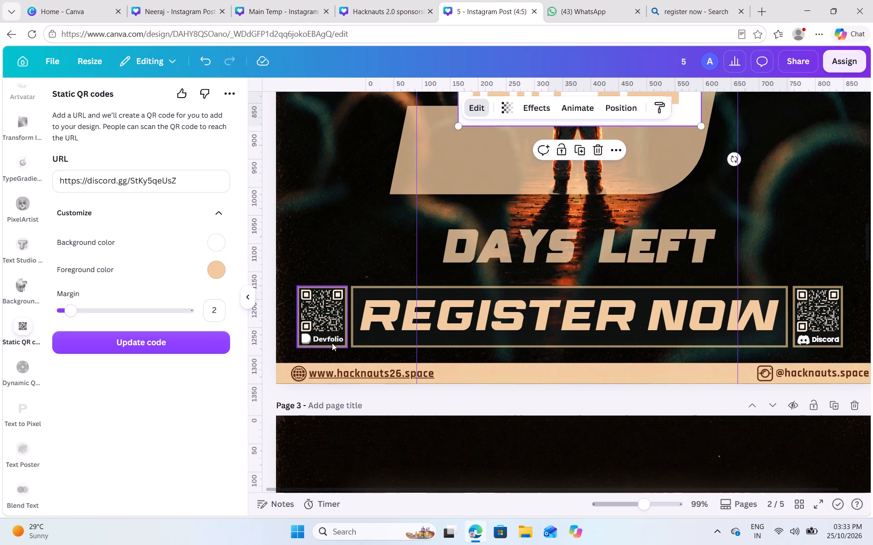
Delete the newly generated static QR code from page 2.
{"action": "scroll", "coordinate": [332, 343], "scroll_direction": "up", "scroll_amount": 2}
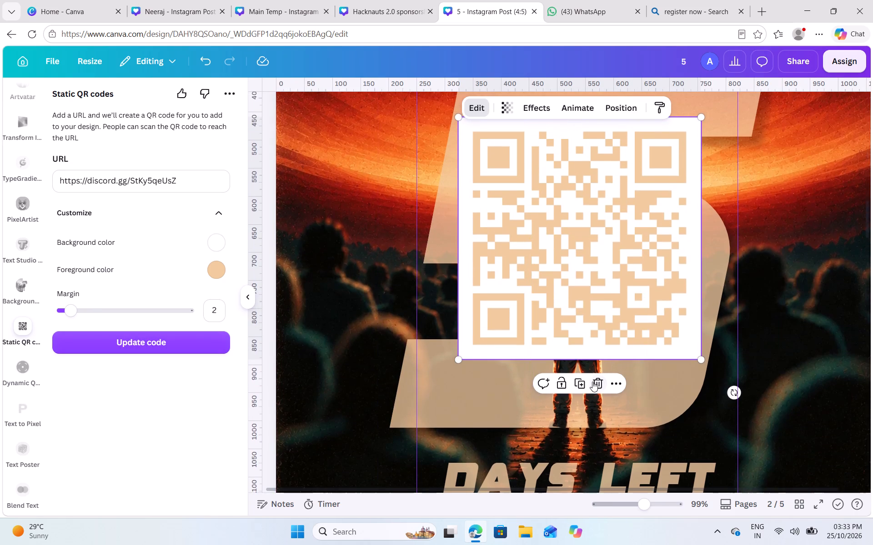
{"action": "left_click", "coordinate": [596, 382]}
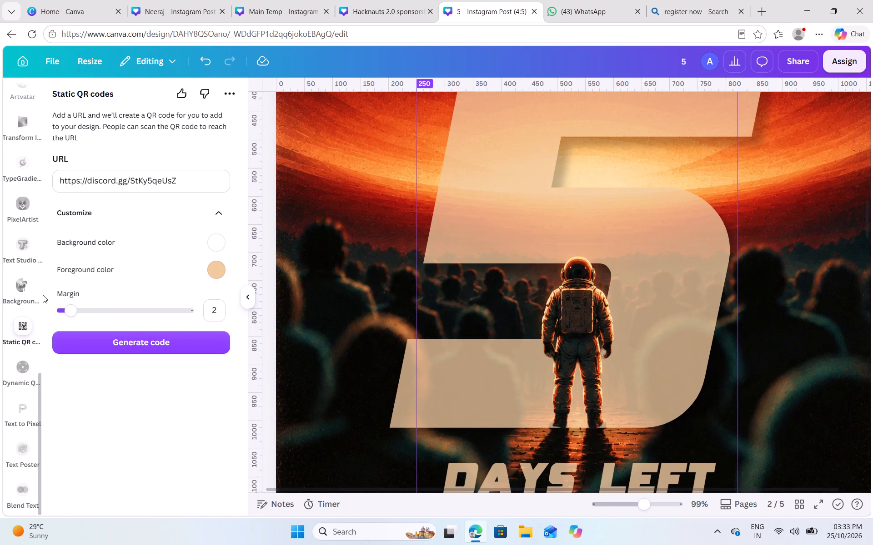
Open the Dynamic QR Codes app and choose the third QR template.
{"action": "scroll", "coordinate": [23, 361], "scroll_direction": "down", "scroll_amount": 2}
{"action": "left_click", "coordinate": [21, 361]}
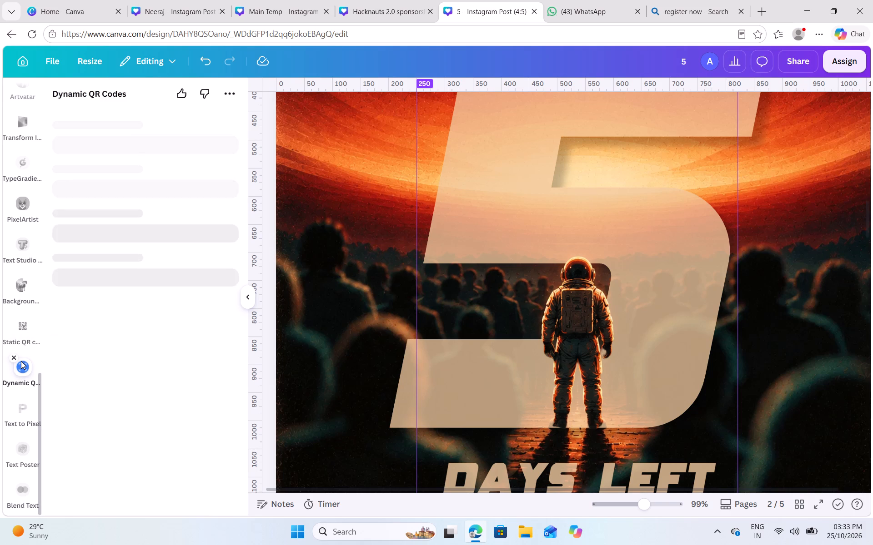
{"action": "scroll", "coordinate": [312, 208], "scroll_direction": "down", "scroll_amount": 2}
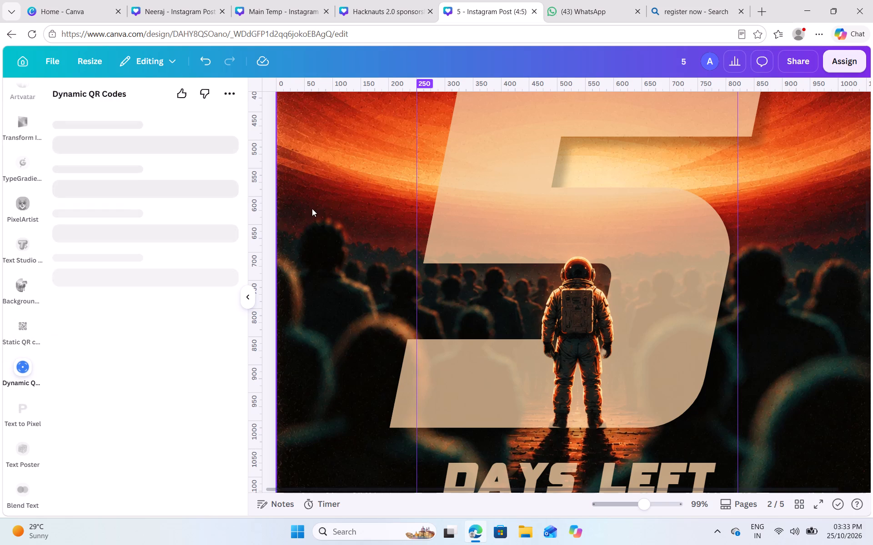
{"action": "scroll", "coordinate": [312, 208], "scroll_direction": "down", "scroll_amount": 2}
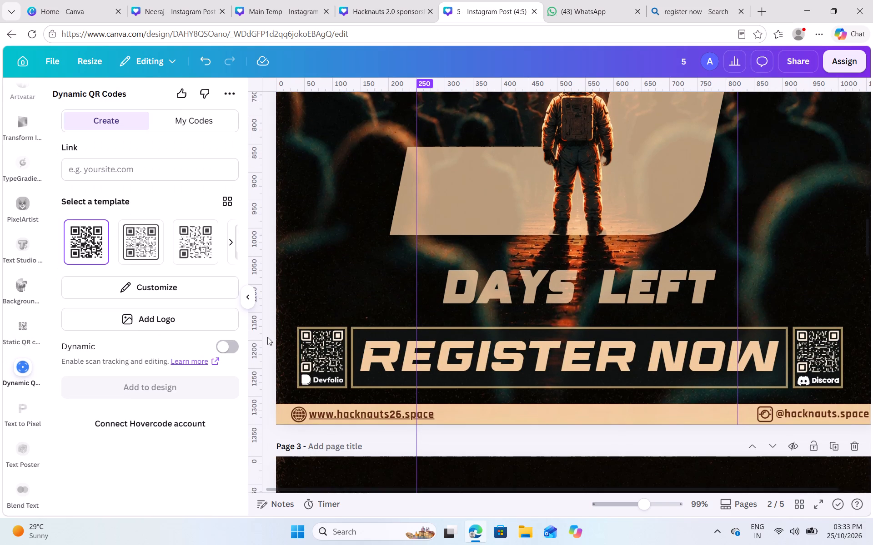
{"action": "left_click", "coordinate": [188, 247]}
{"action": "left_click", "coordinate": [135, 163]}
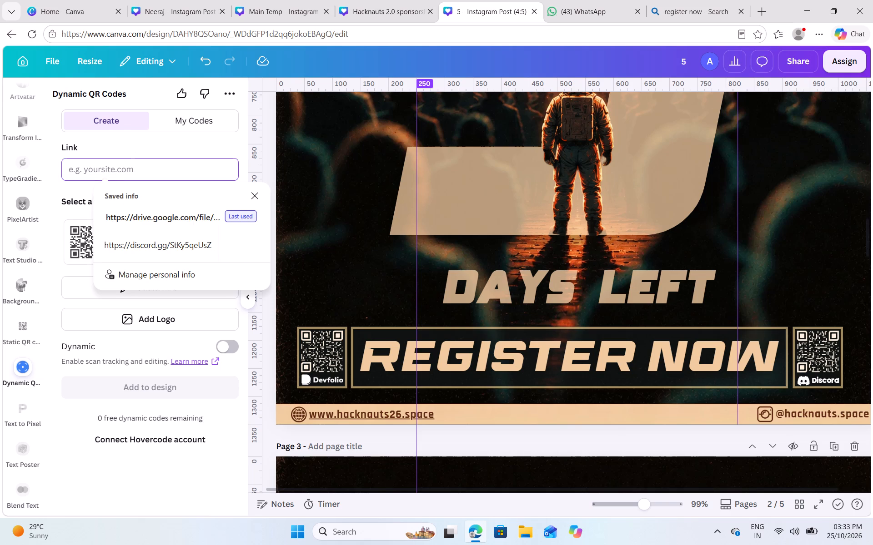
{"action": "key", "text": "ctrl+v"}
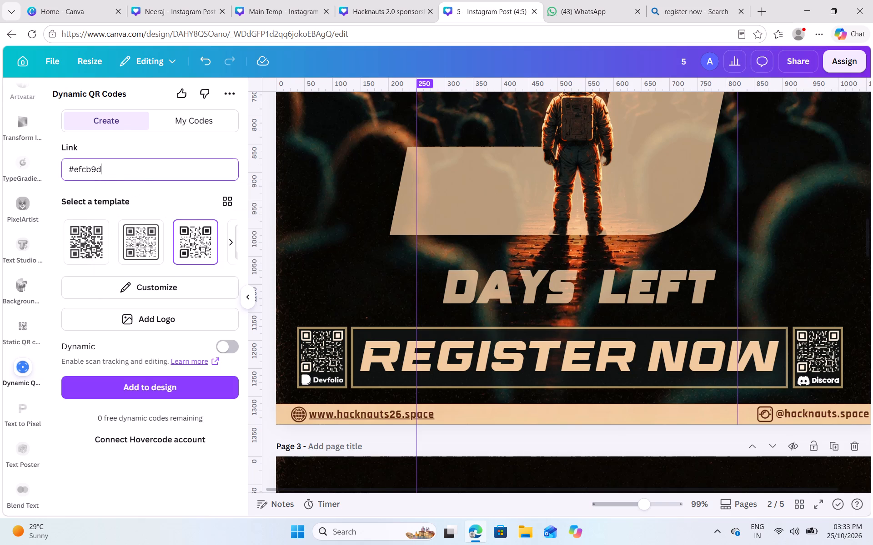
{"action": "key", "text": "BackSpace"}
{"action": "key", "text": "BackSpace"}
{"action": "key", "text": "BackSpace"}
{"action": "key", "text": "BackSpace"}
{"action": "key", "text": "BackSpace"}
{"action": "key", "text": "BackSpace"}
{"action": "key", "text": "BackSpace"}
{"action": "key", "text": "BackSpace"}
{"action": "key", "text": "BackSpace"}
{"action": "key", "text": "BackSpace"}
{"action": "key", "text": "BackSpace"}
{"action": "key", "text": "BackSpace"}
{"action": "key", "text": "BackSpace"}
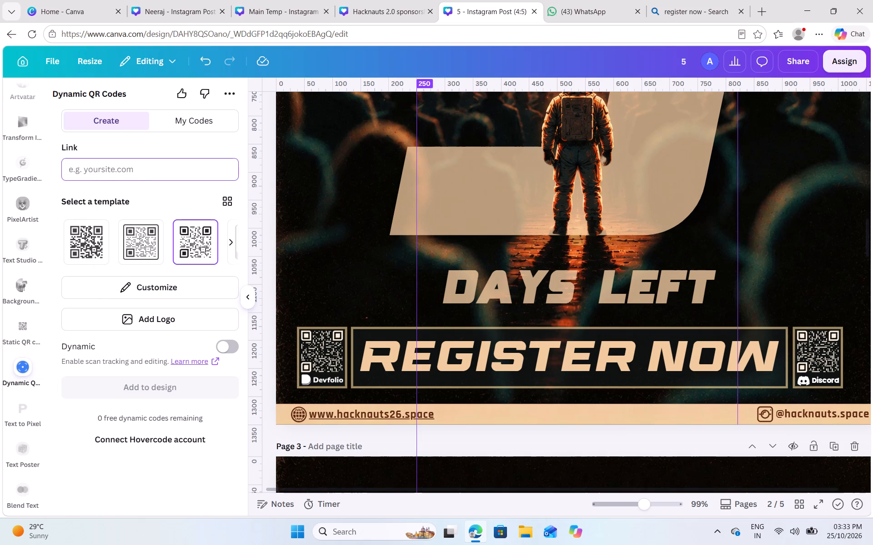
{"action": "key", "text": "super+v"}
{"action": "left_click", "coordinate": [142, 327]}
{"action": "key", "text": "ctrl+v"}
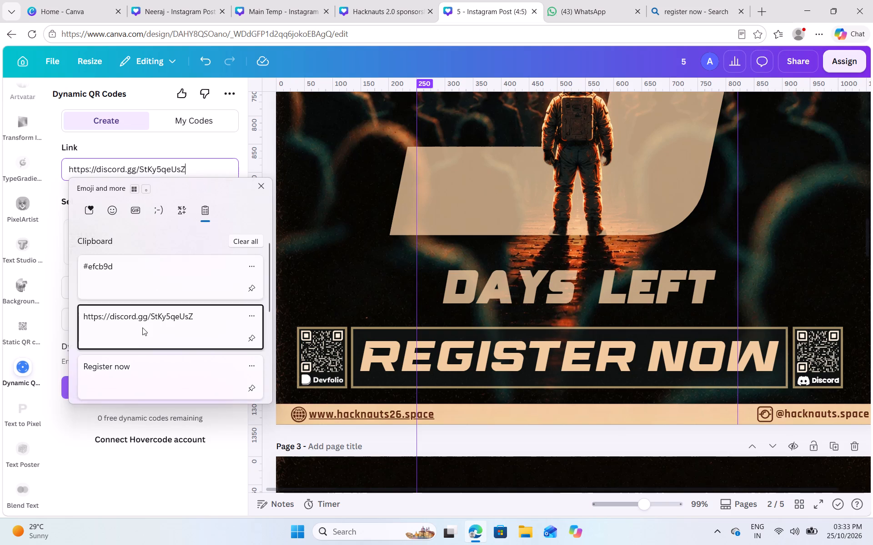
Customize the Discord QR code with the pattern color #EFCB9D.
{"action": "left_click", "coordinate": [182, 285]}
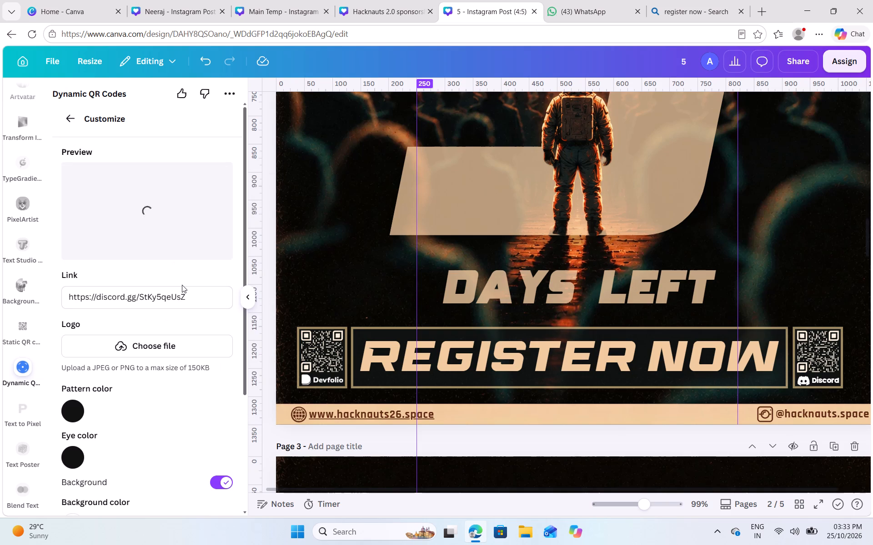
{"action": "left_click", "coordinate": [182, 285]}
{"action": "scroll", "coordinate": [136, 403], "scroll_direction": "left", "scroll_amount": 1}
{"action": "left_click", "coordinate": [74, 418]}
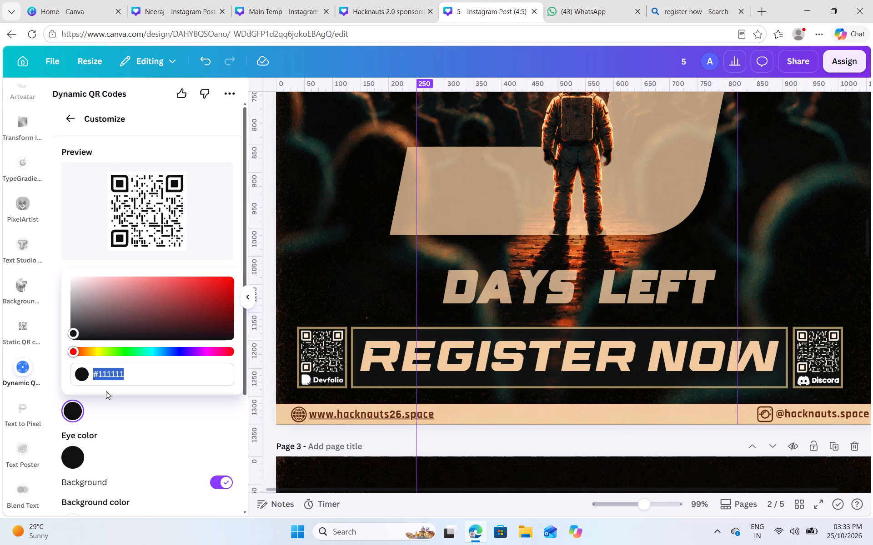
{"action": "key", "text": "ctrl+v"}
{"action": "scroll", "coordinate": [140, 386], "scroll_direction": "right", "scroll_amount": 1}
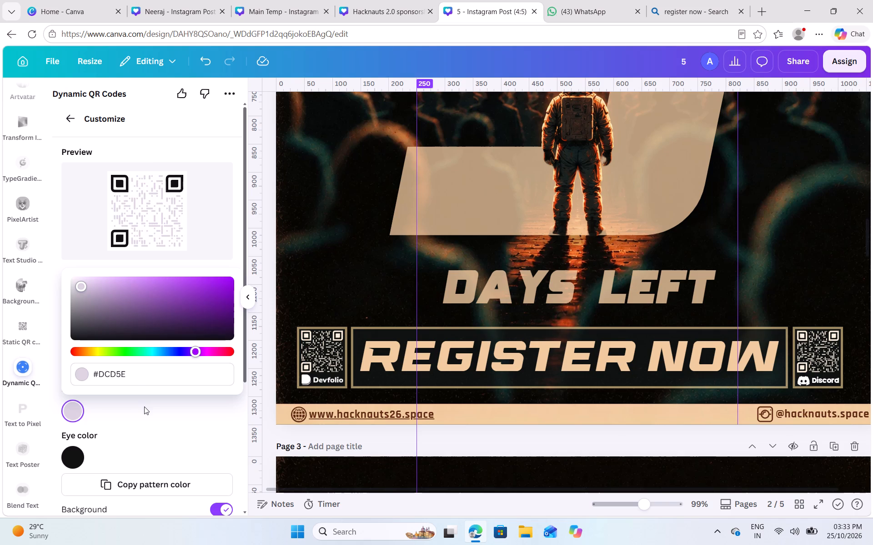
{"action": "scroll", "coordinate": [144, 406], "scroll_direction": "right", "scroll_amount": 3}
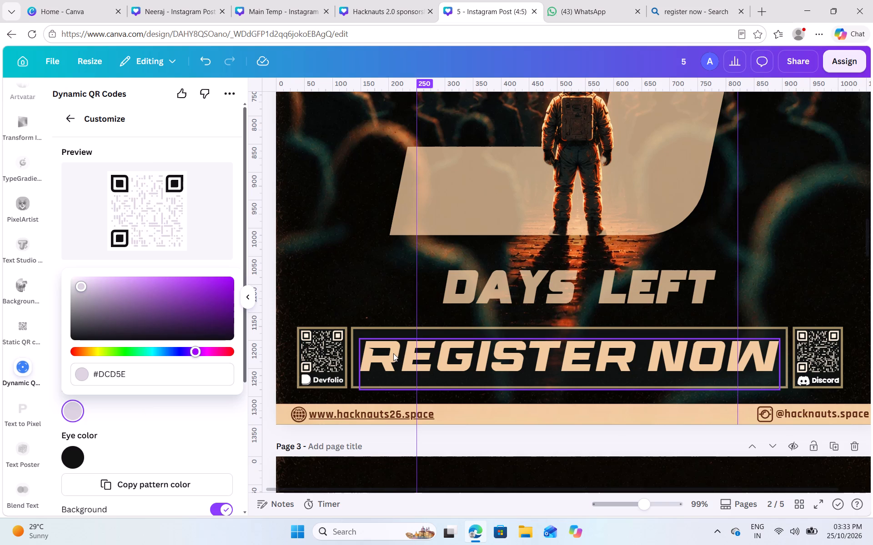
{"action": "double_click", "coordinate": [128, 373]}
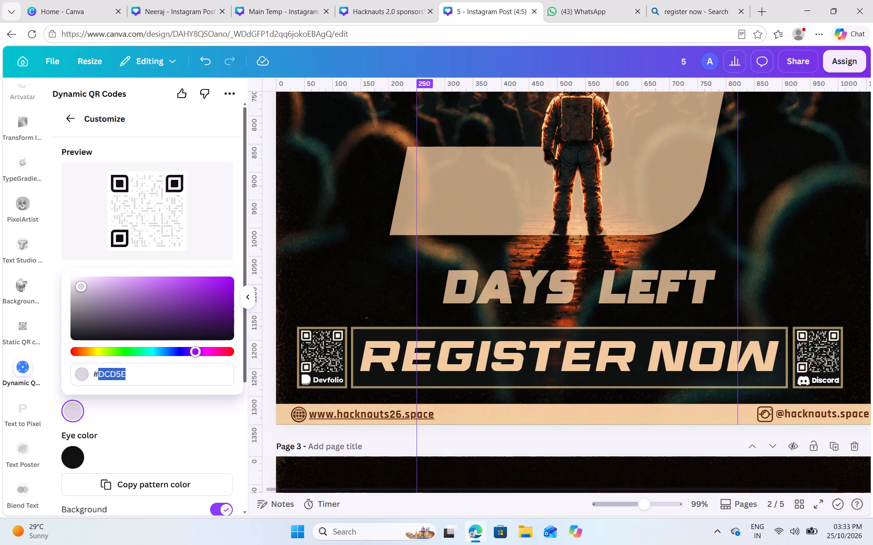
{"action": "key", "text": "super+v"}
{"action": "scroll", "coordinate": [132, 368], "scroll_direction": "down", "scroll_amount": 1}
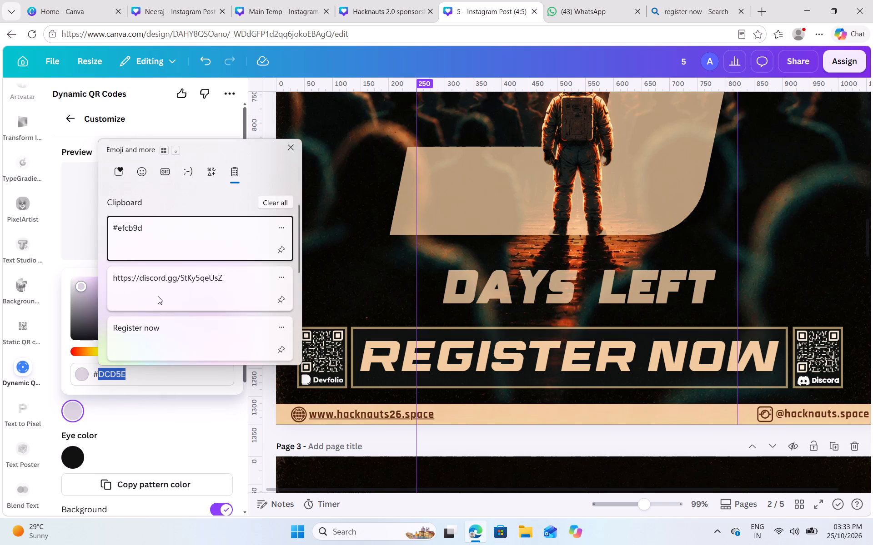
{"action": "scroll", "coordinate": [158, 296], "scroll_direction": "down", "scroll_amount": 1}
{"action": "left_click", "coordinate": [151, 239]}
{"action": "key", "text": "ctrl+v"}
{"action": "left_click", "coordinate": [168, 412]}
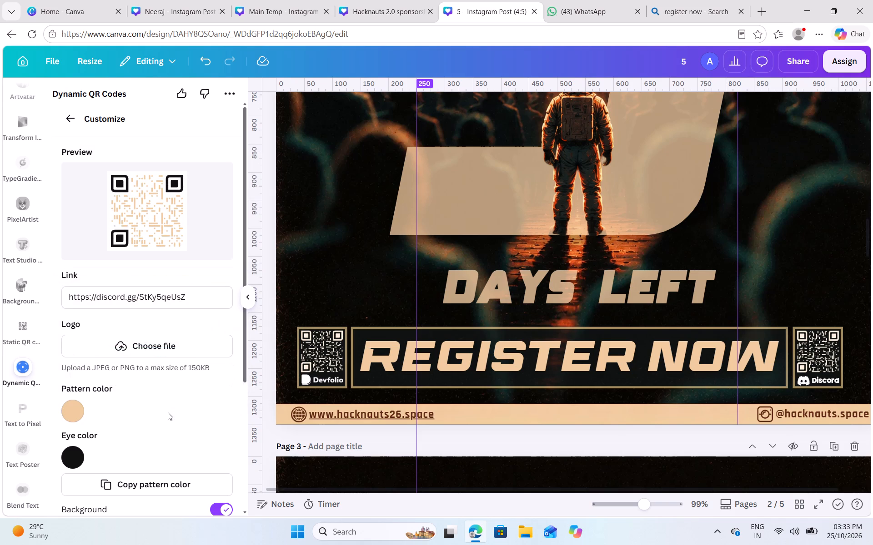
Set the Discord QR code's eye color to #EFCB9D.
{"action": "left_click", "coordinate": [63, 455]}
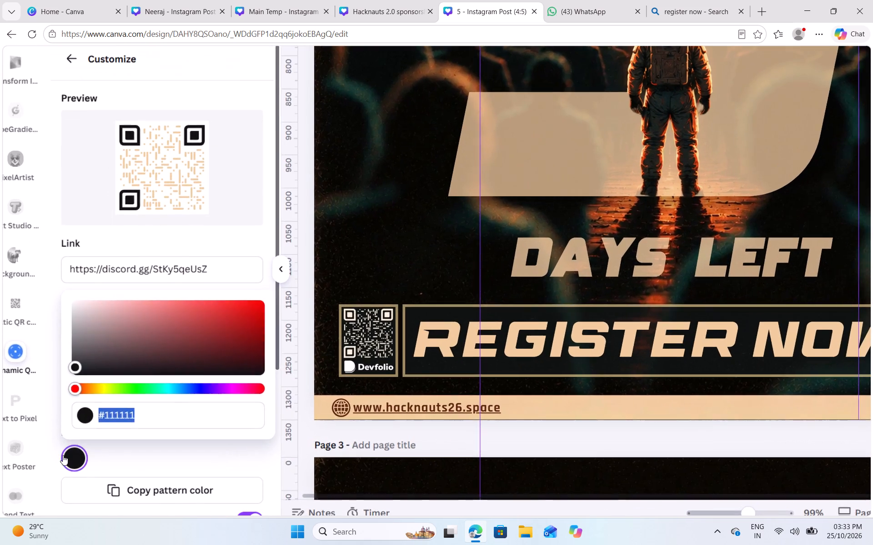
{"action": "left_click", "coordinate": [63, 455]}
{"action": "left_click", "coordinate": [73, 454]}
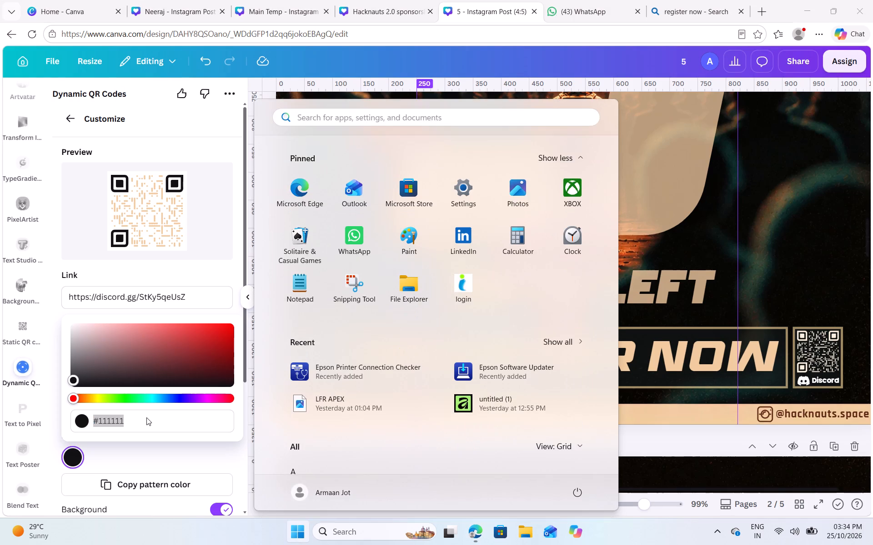
{"action": "left_click", "coordinate": [146, 417]}
{"action": "double_click", "coordinate": [129, 418]}
{"action": "key", "text": "ctrl+v"}
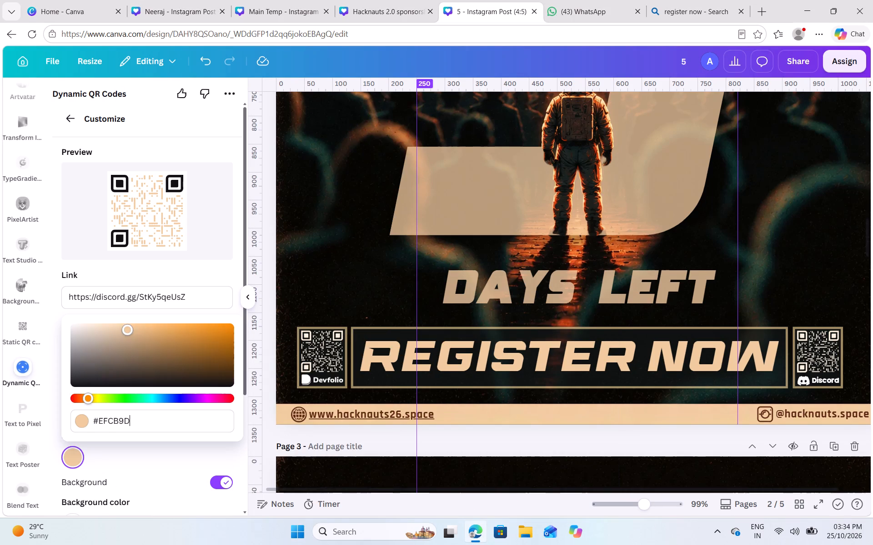
{"action": "left_click", "coordinate": [141, 459]}
Turn off the Discord QR code's background and add the code to page 2.
{"action": "scroll", "coordinate": [142, 459], "scroll_direction": "down", "scroll_amount": 1}
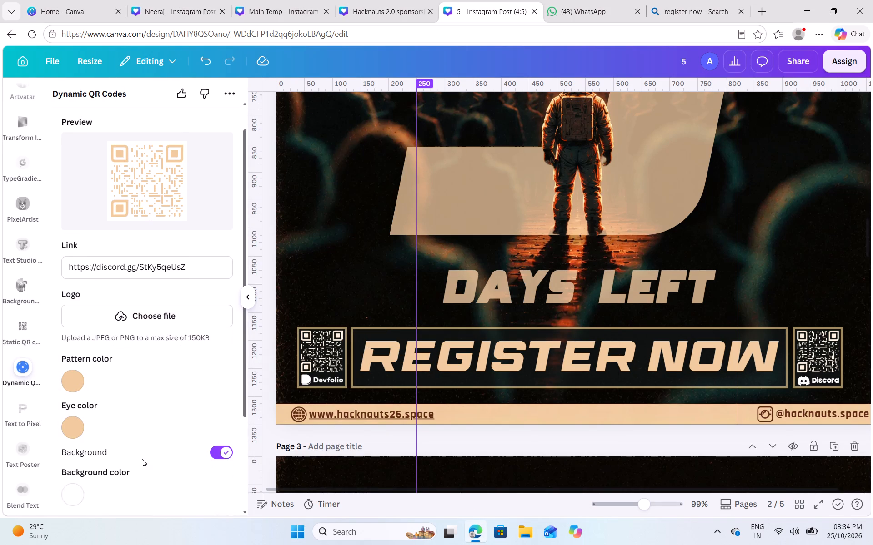
{"action": "scroll", "coordinate": [142, 459], "scroll_direction": "down", "scroll_amount": 1}
{"action": "left_click", "coordinate": [219, 419]}
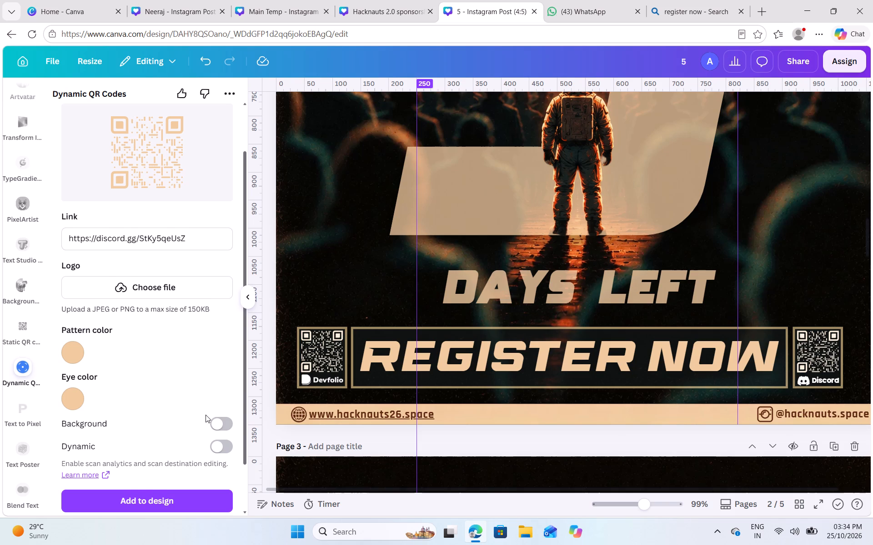
{"action": "scroll", "coordinate": [206, 415], "scroll_direction": "down", "scroll_amount": 2}
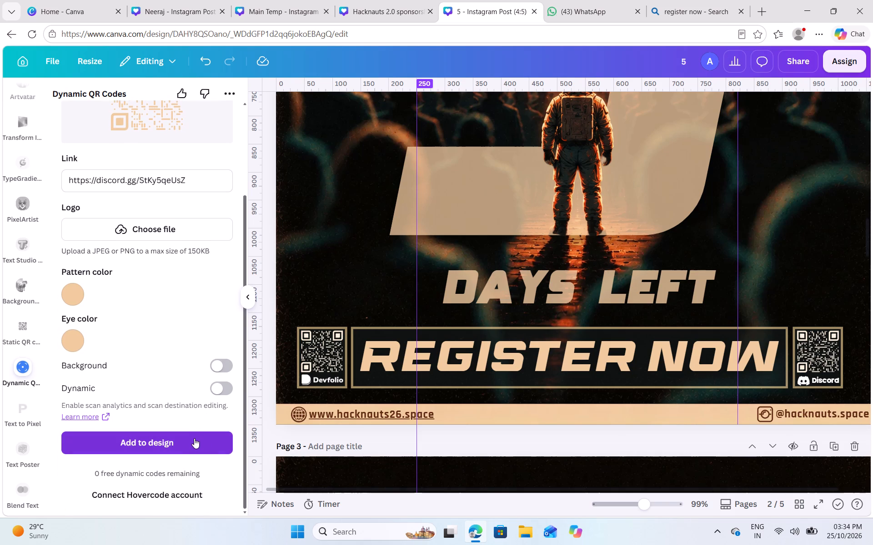
{"action": "left_click", "coordinate": [194, 438]}
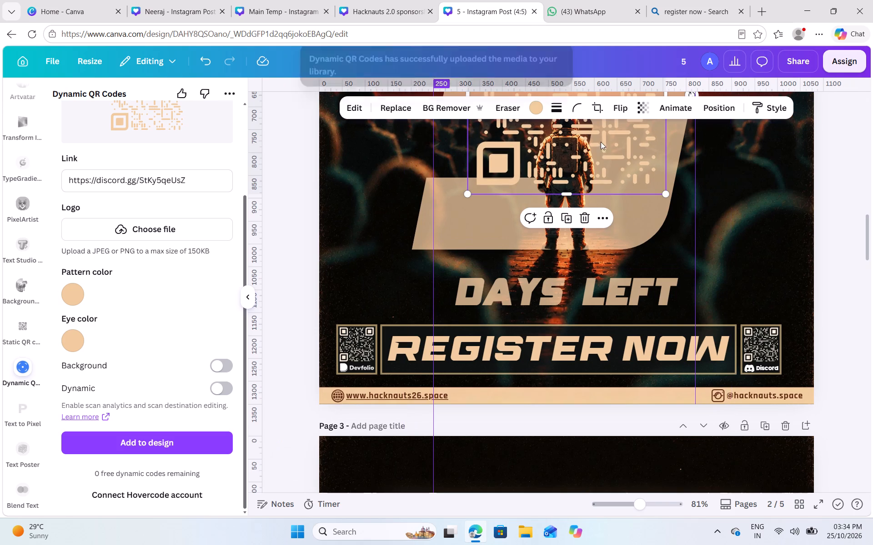
Move the new peach QR code toward the Discord block on page 2 and scale it down to about 66 × 66.
{"action": "left_click_drag", "start_coordinate": [610, 165], "coordinate": [716, 311]}
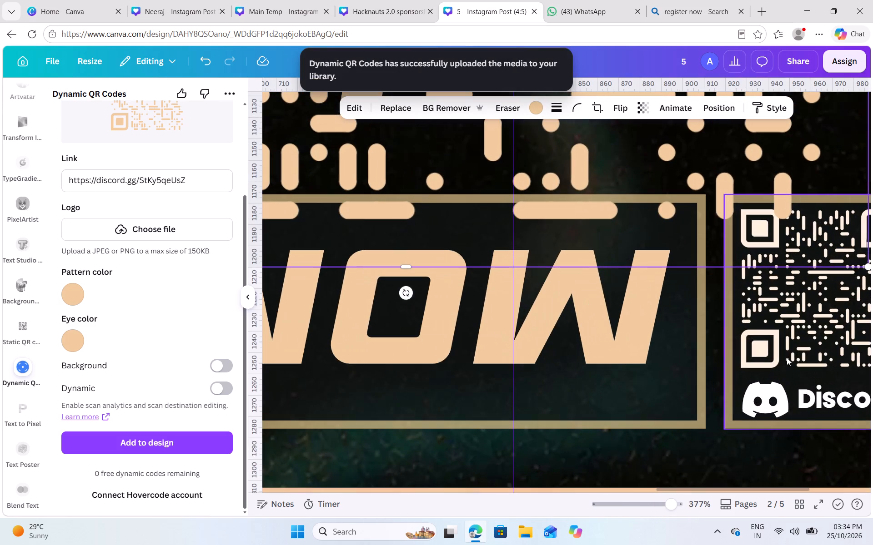
{"action": "left_click", "coordinate": [794, 332]}
{"action": "scroll", "coordinate": [794, 332], "scroll_direction": "left", "scroll_amount": 3}
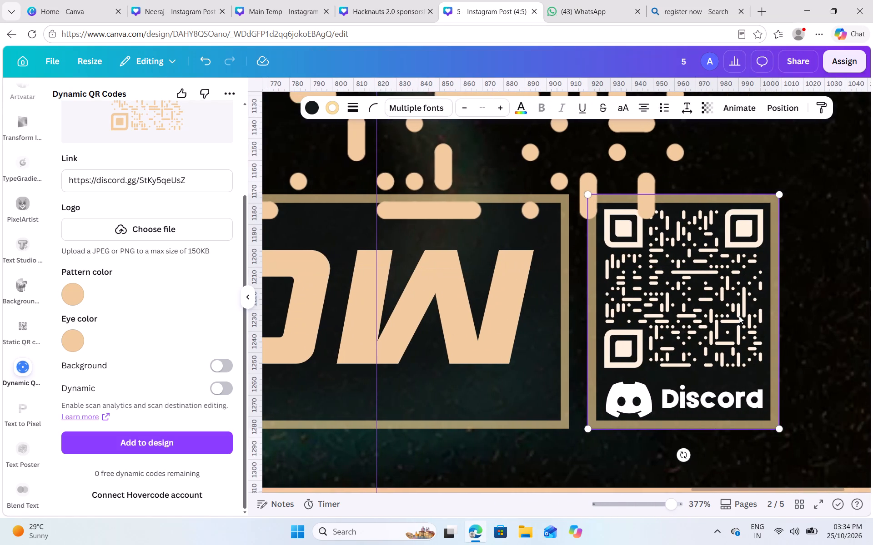
{"action": "left_click", "coordinate": [726, 319]}
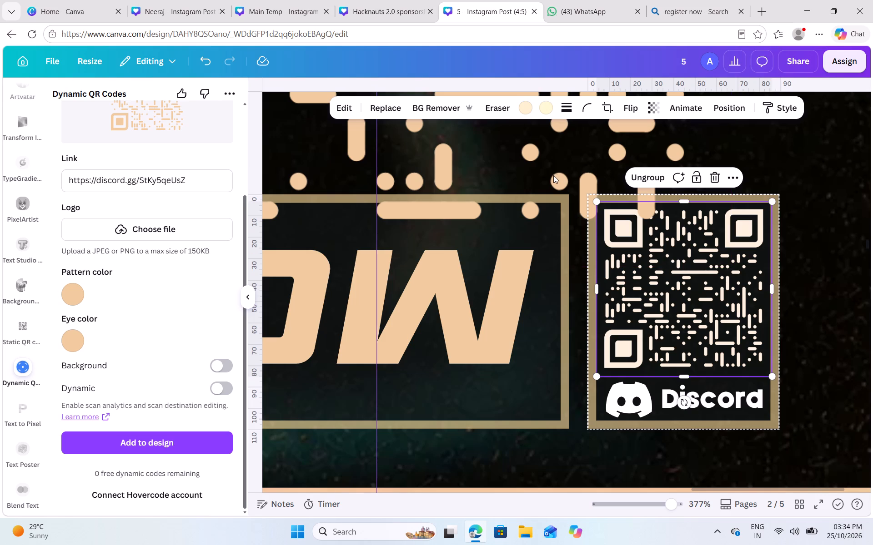
{"action": "left_click", "coordinate": [553, 174]}
{"action": "left_click_drag", "start_coordinate": [734, 268], "coordinate": [570, 169]}
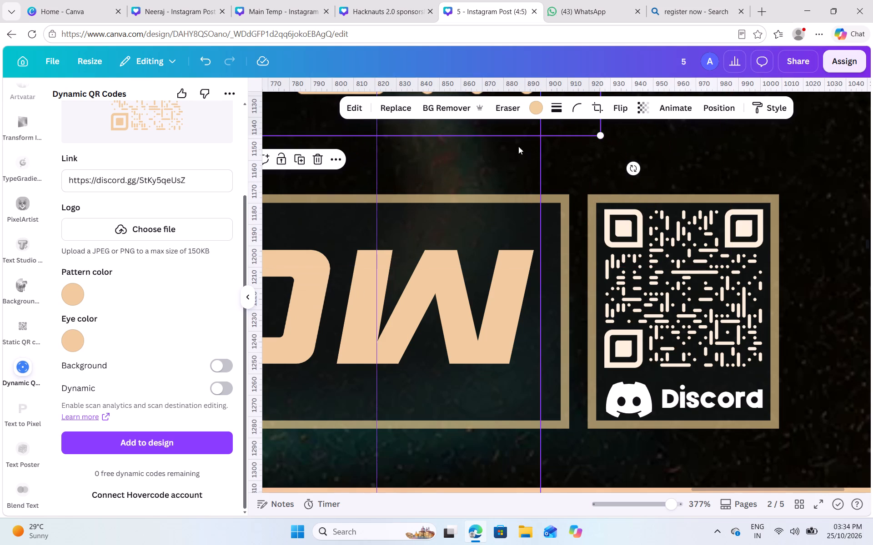
{"action": "left_click_drag", "start_coordinate": [510, 128], "coordinate": [713, 359]}
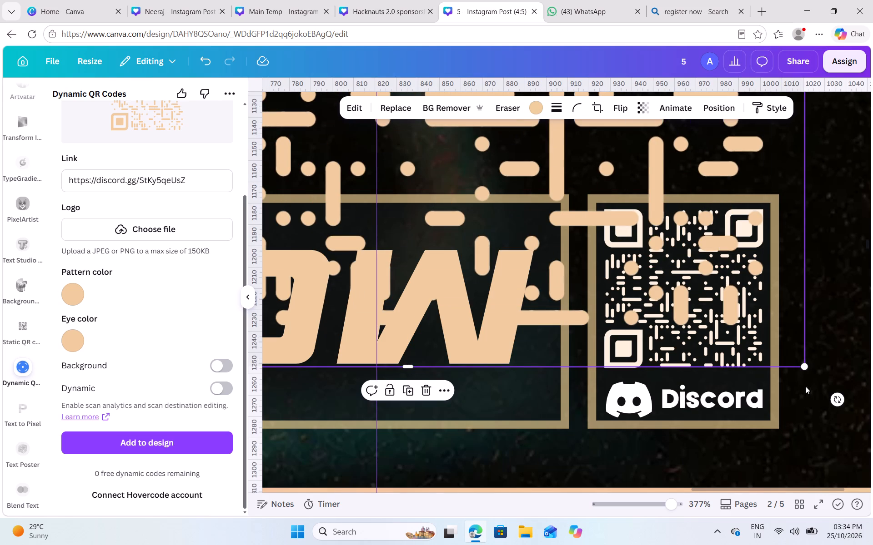
{"action": "left_click_drag", "start_coordinate": [803, 364], "coordinate": [631, 160]}
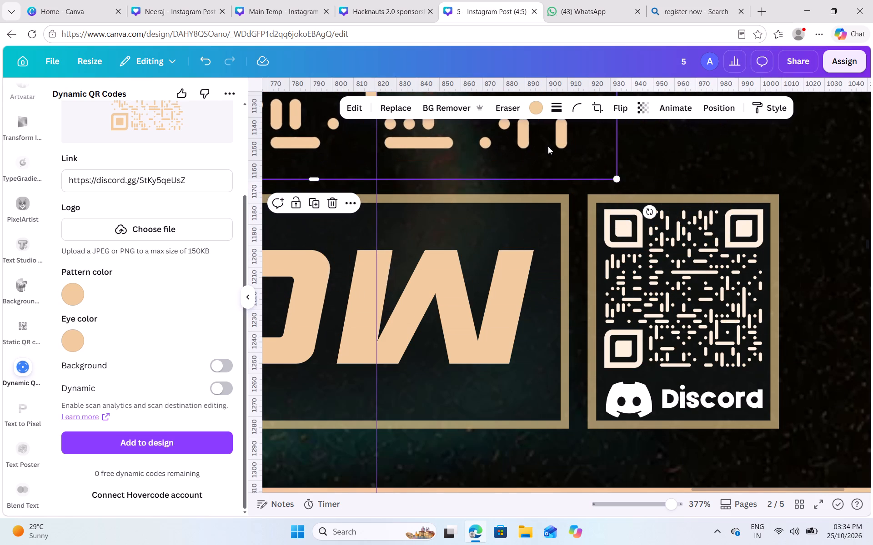
{"action": "left_click_drag", "start_coordinate": [545, 145], "coordinate": [660, 352]}
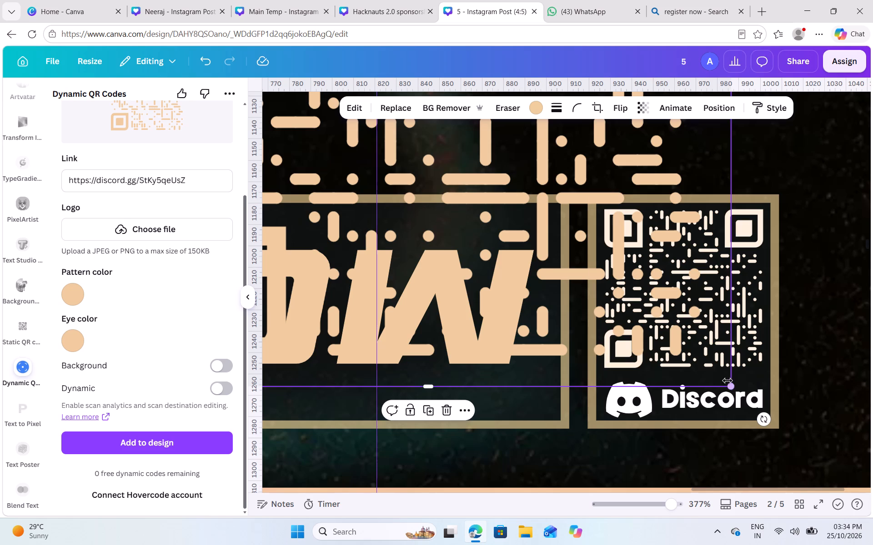
{"action": "left_click_drag", "start_coordinate": [728, 384], "coordinate": [523, 196]}
{"action": "left_click_drag", "start_coordinate": [447, 141], "coordinate": [677, 327]}
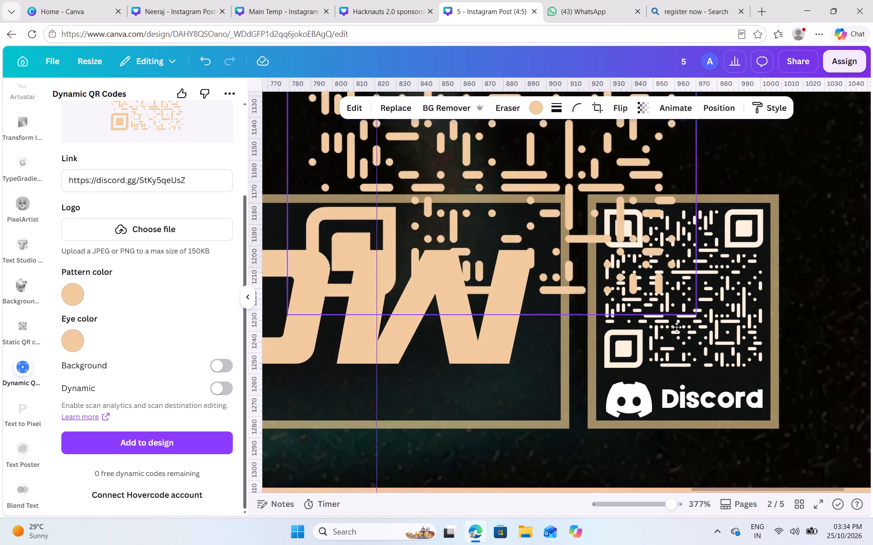
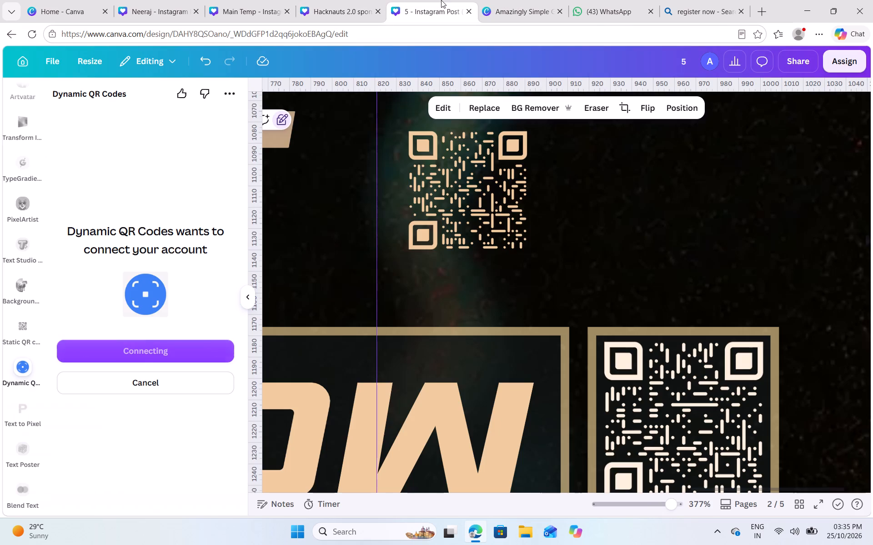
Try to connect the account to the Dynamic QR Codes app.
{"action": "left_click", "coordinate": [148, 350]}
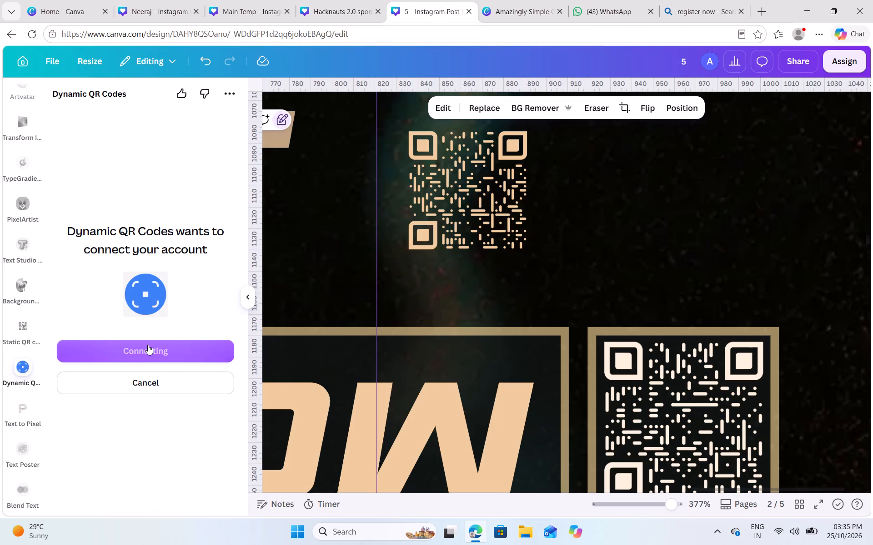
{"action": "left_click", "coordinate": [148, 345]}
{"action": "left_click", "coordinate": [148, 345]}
Switch to the "register now" search page and open Gmail in its place.
{"action": "left_click", "coordinate": [717, 0]}
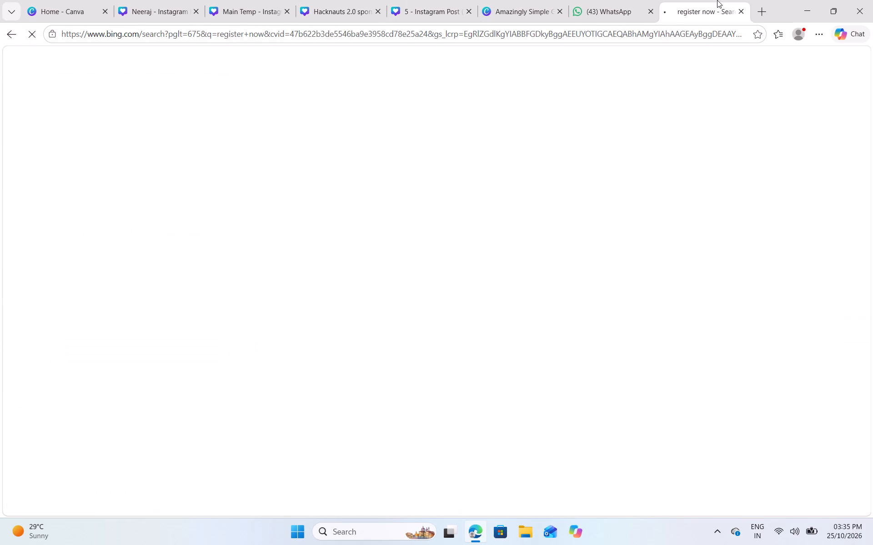
{"action": "left_click", "coordinate": [668, 30]}
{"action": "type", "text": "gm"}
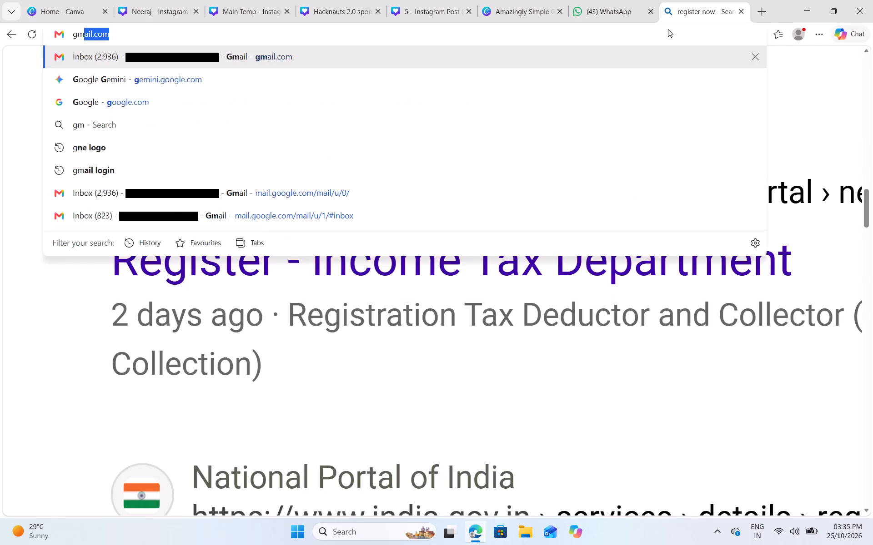
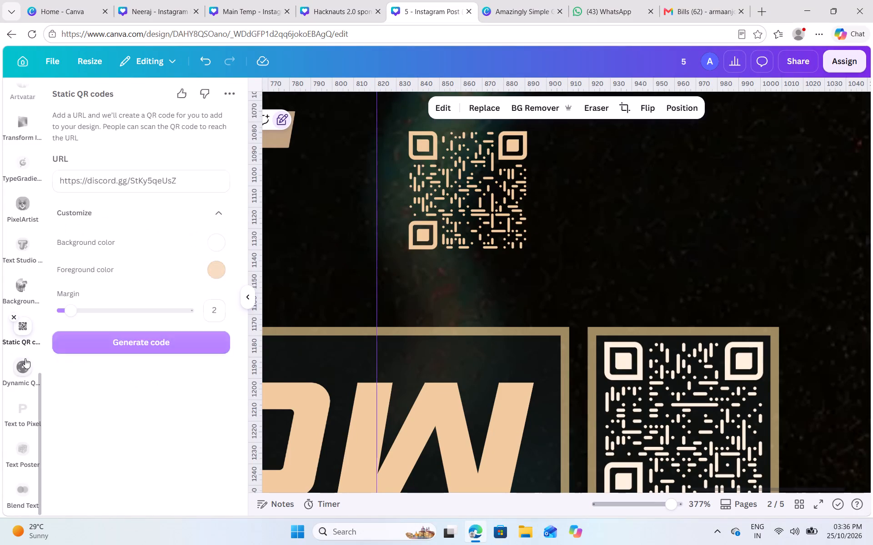
Open the Dynamic QR Codes app and start connecting the account to it.
{"action": "left_click", "coordinate": [23, 365]}
{"action": "left_click", "coordinate": [156, 346]}
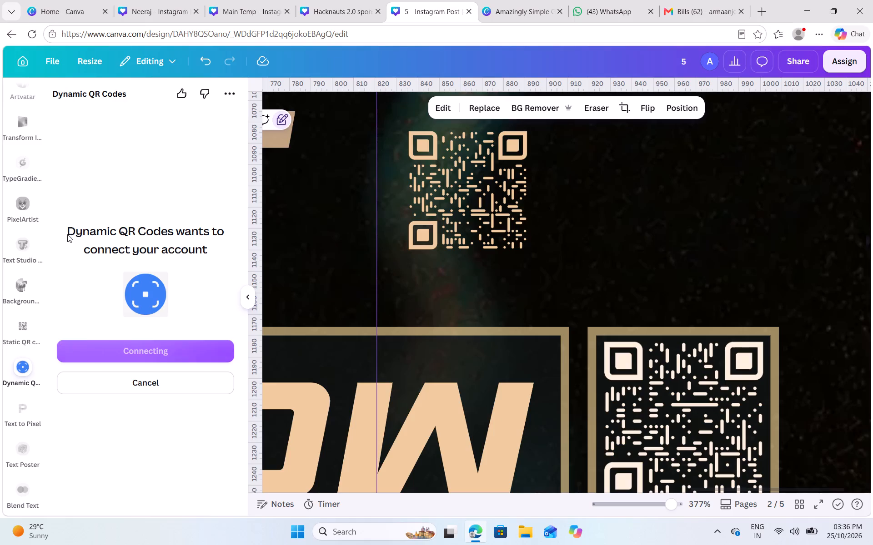
{"action": "left_click_drag", "start_coordinate": [69, 228], "coordinate": [198, 231]}
{"action": "left_click", "coordinate": [166, 350]}
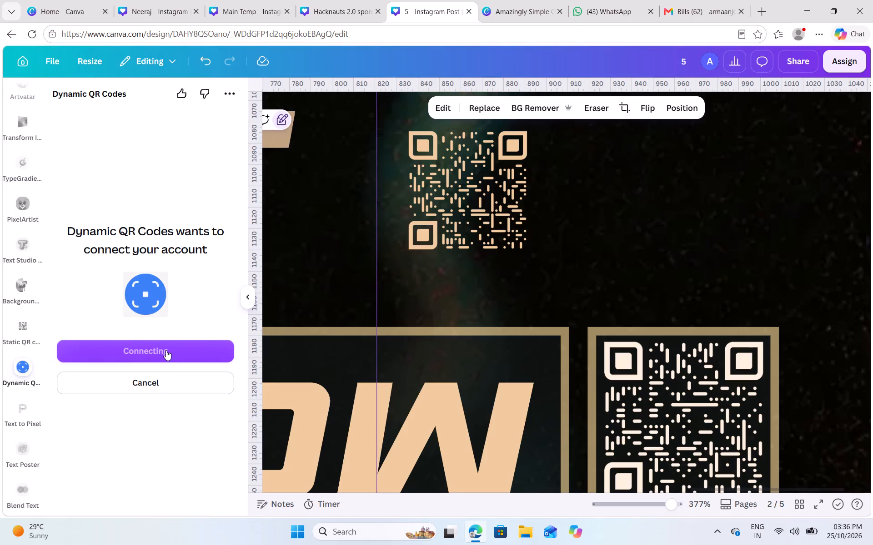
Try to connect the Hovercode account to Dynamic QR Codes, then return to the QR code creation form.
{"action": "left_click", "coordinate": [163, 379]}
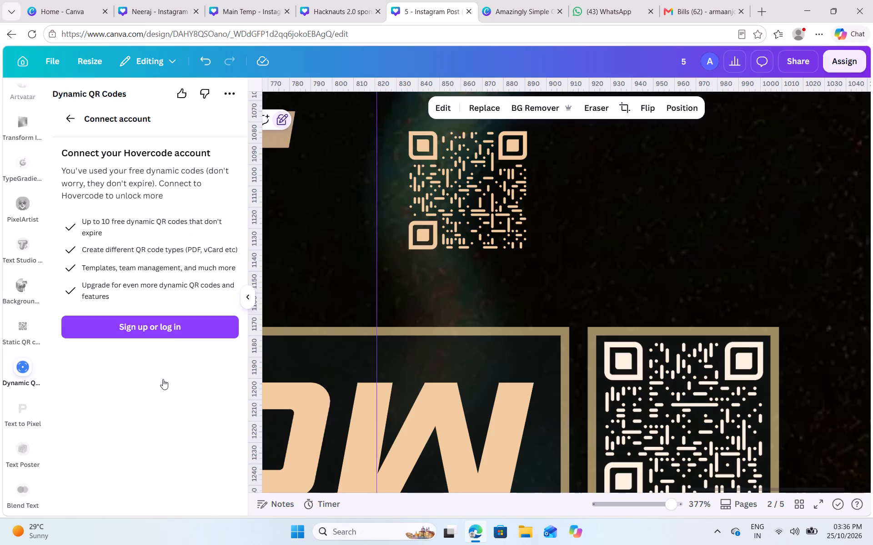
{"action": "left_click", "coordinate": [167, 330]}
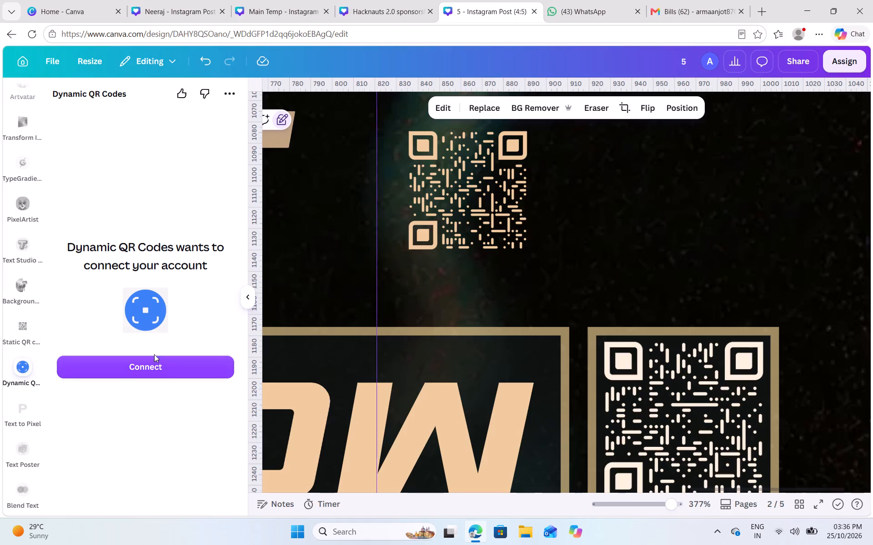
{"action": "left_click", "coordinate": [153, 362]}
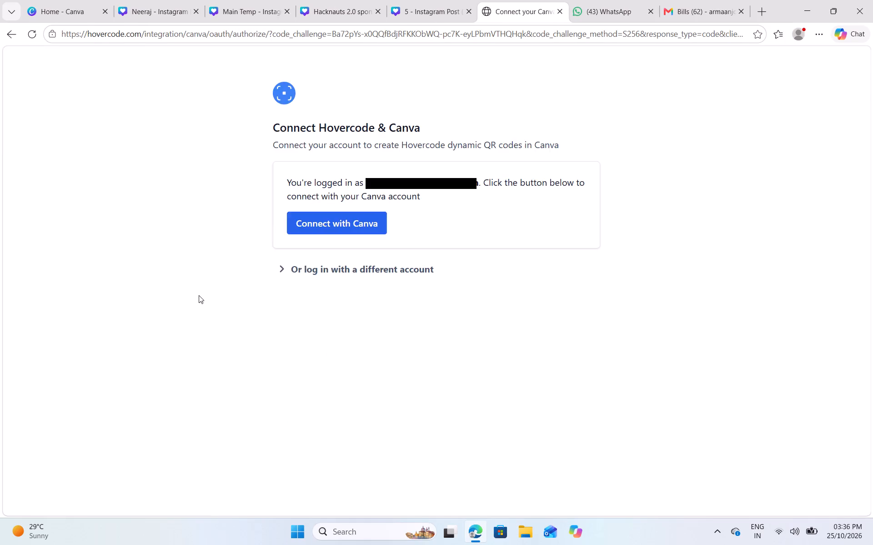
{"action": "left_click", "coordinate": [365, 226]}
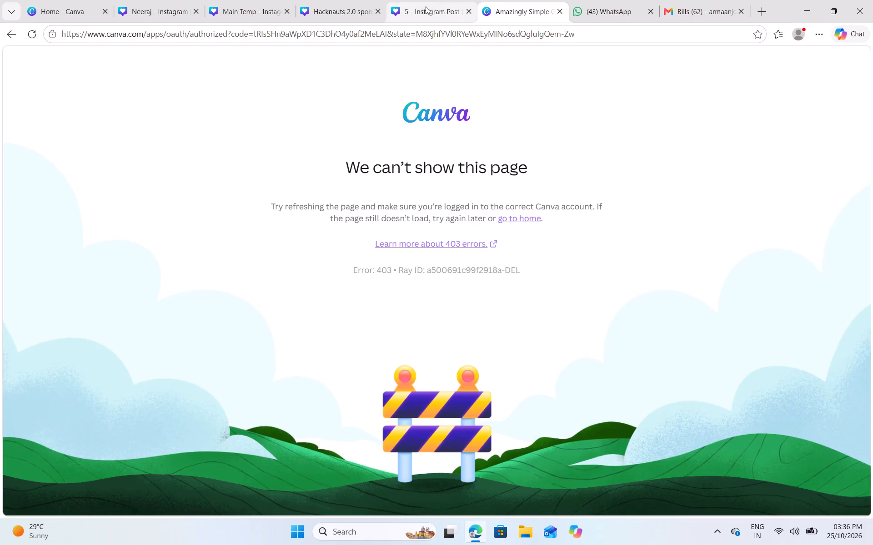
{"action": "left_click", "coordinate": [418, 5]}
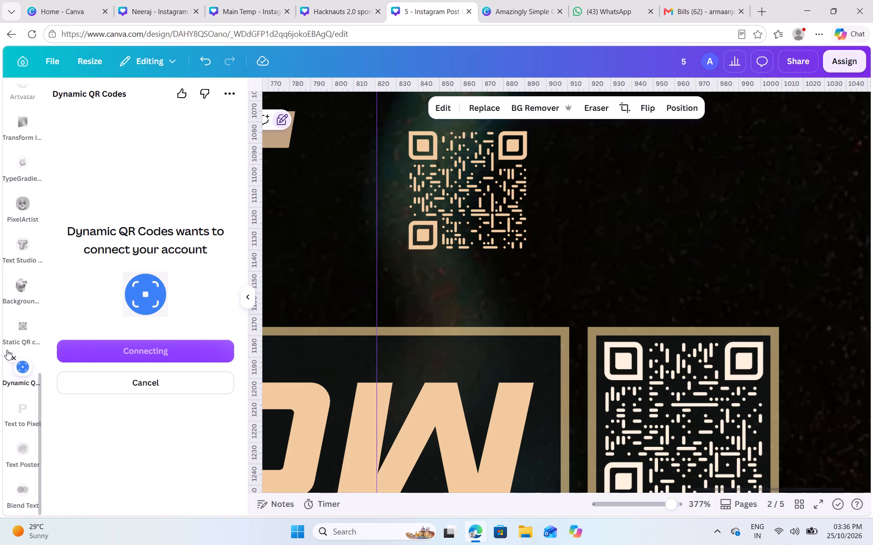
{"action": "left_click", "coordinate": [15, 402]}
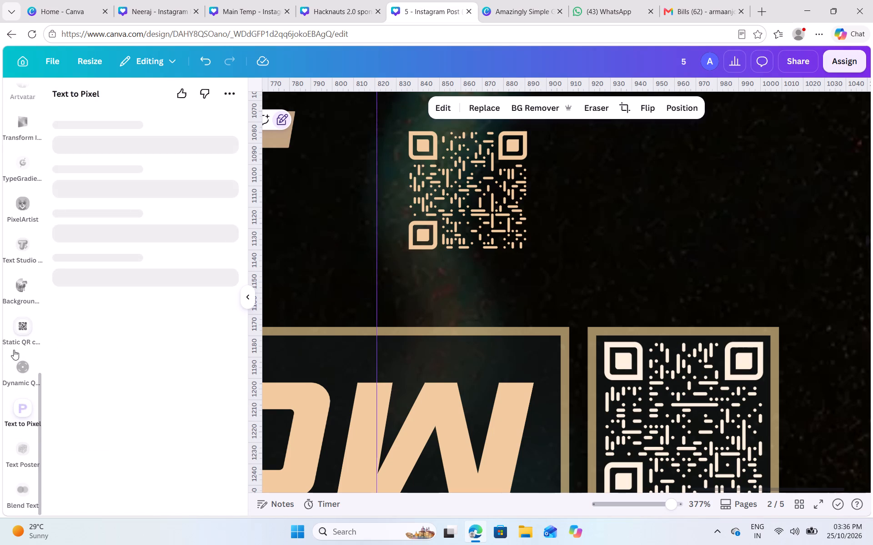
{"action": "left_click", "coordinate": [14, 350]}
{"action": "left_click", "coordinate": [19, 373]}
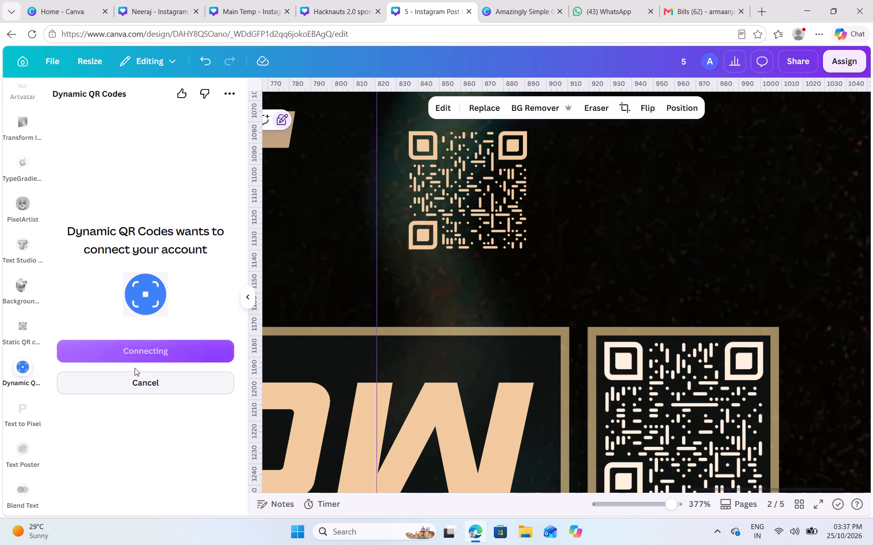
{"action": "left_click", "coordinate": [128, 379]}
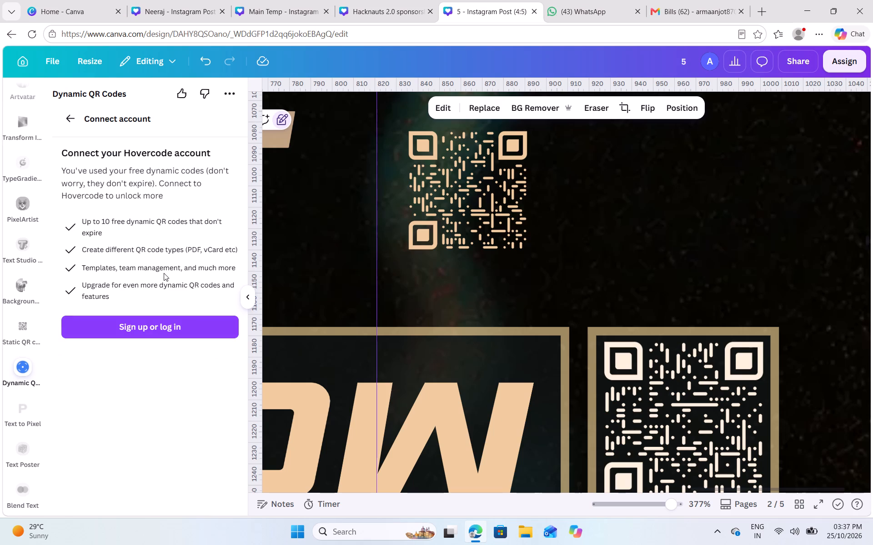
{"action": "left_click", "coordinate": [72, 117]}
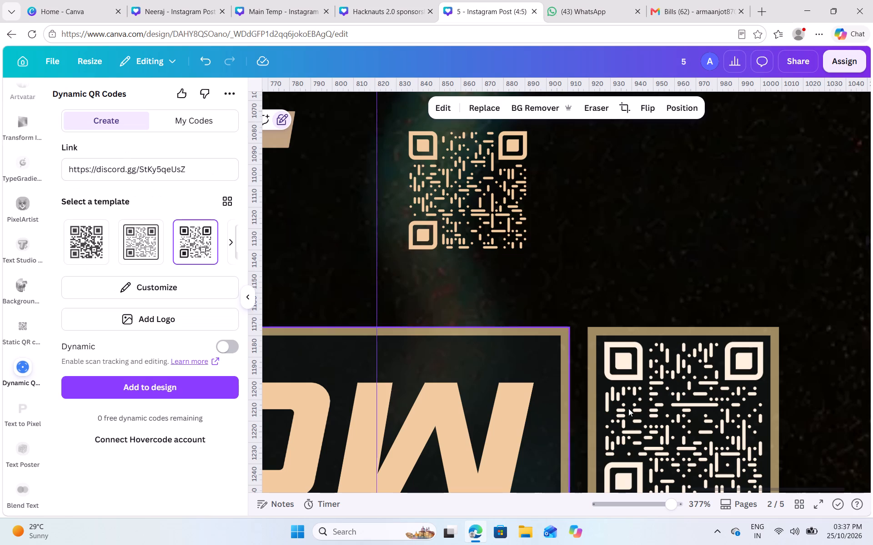
Select the existing QR code inside the Discord block and sample its light yellow color with the color picker.
{"action": "scroll", "coordinate": [658, 422], "scroll_direction": "down", "scroll_amount": 1}
{"action": "left_click", "coordinate": [672, 392]}
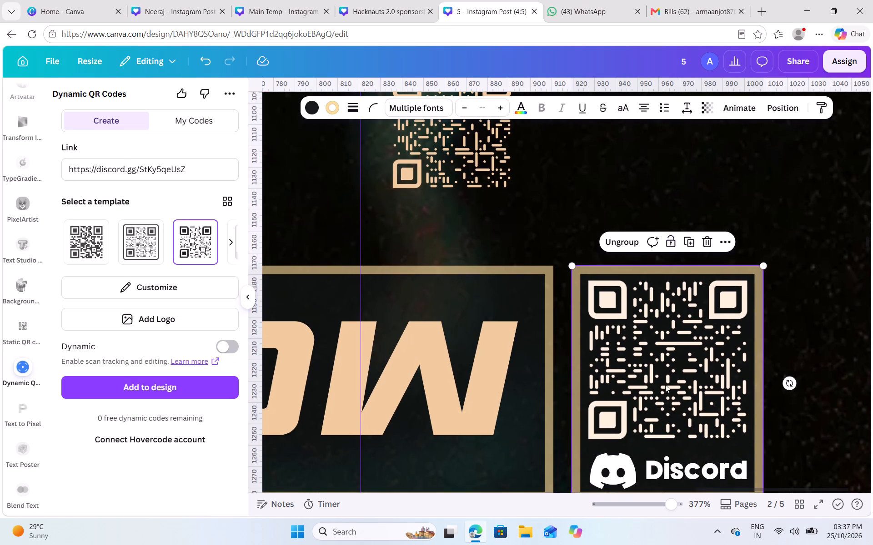
{"action": "left_click", "coordinate": [663, 383]}
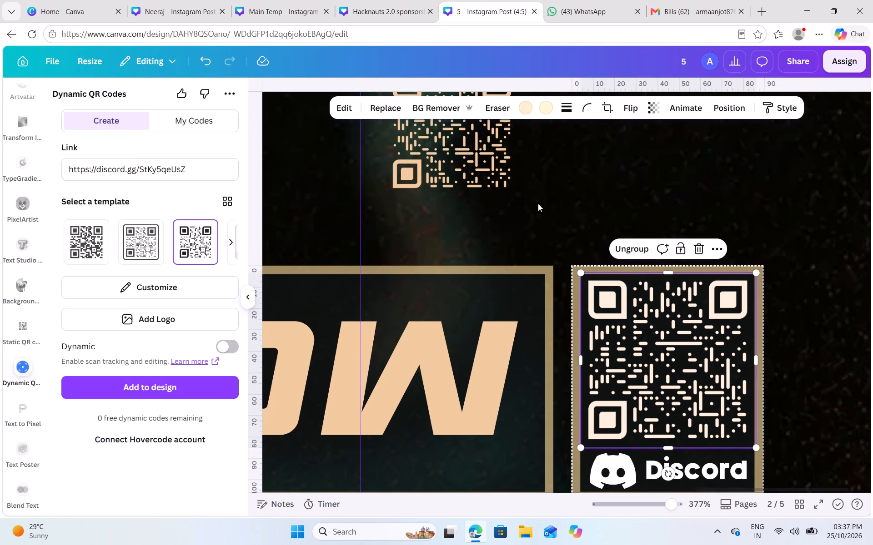
{"action": "left_click", "coordinate": [544, 105]}
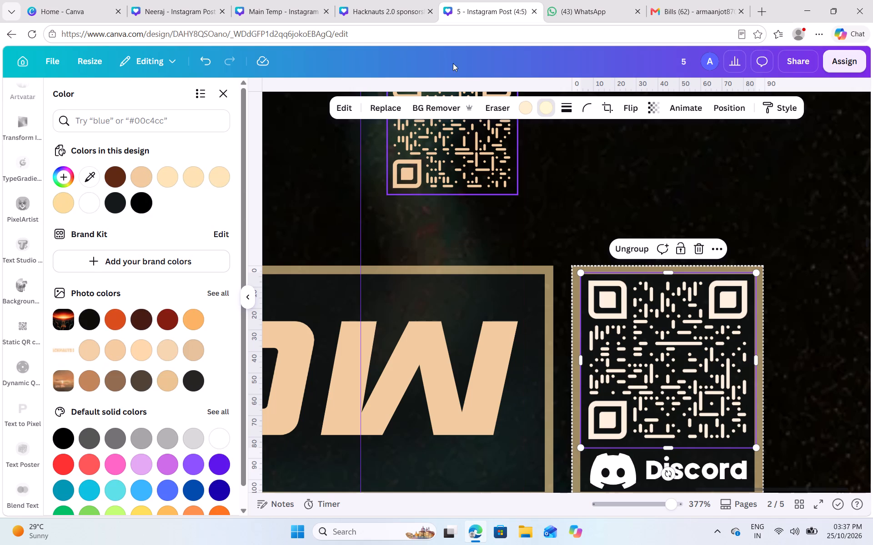
{"action": "left_click", "coordinate": [542, 114]}
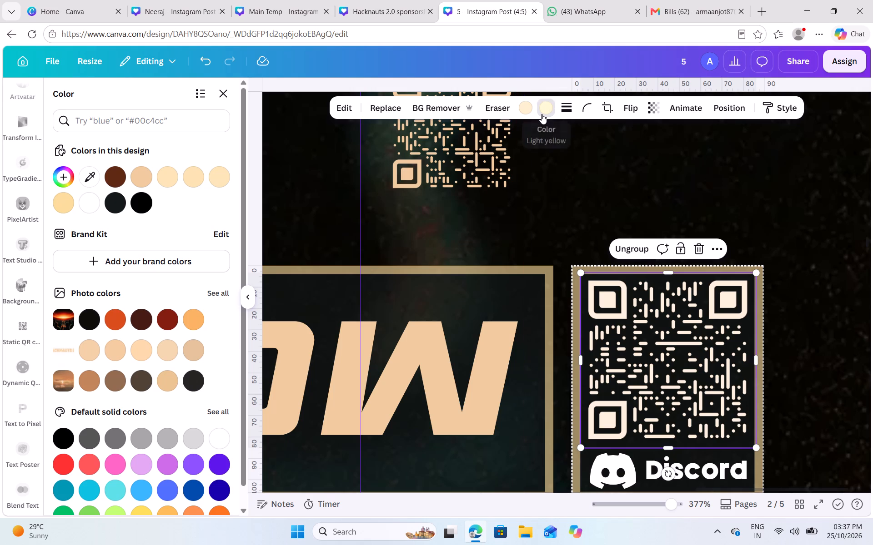
{"action": "left_click", "coordinate": [545, 106]}
{"action": "left_click", "coordinate": [546, 103]}
{"action": "left_click", "coordinate": [546, 103]}
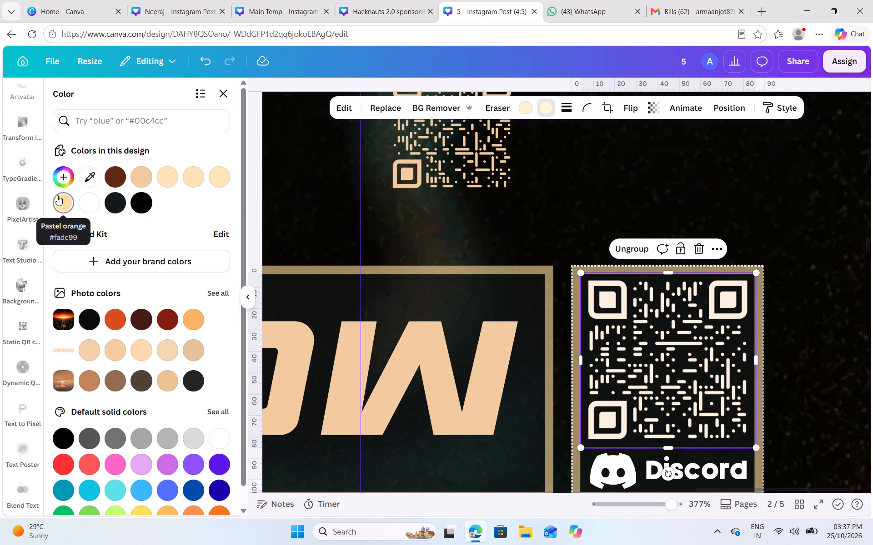
{"action": "scroll", "coordinate": [145, 304], "scroll_direction": "up", "scroll_amount": 1}
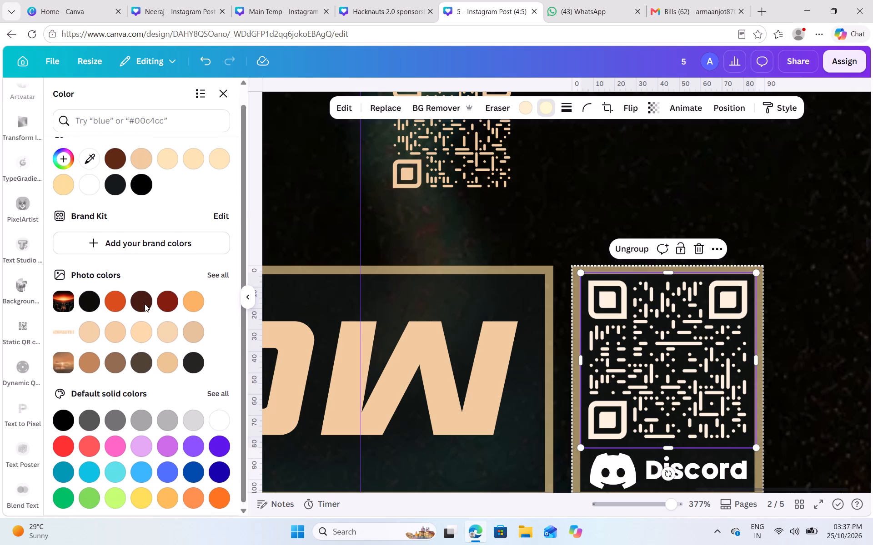
{"action": "scroll", "coordinate": [145, 304], "scroll_direction": "up", "scroll_amount": 1}
{"action": "left_click", "coordinate": [93, 179]}
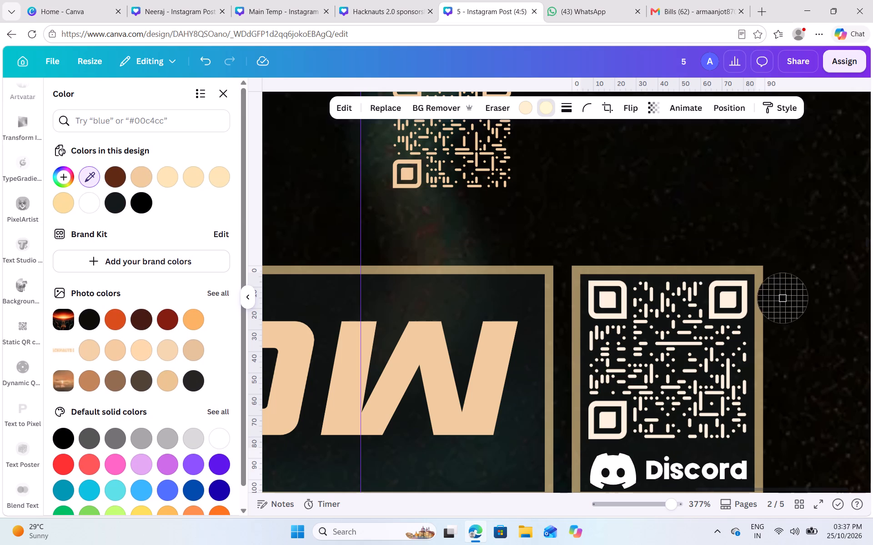
{"action": "left_click", "coordinate": [546, 109]}
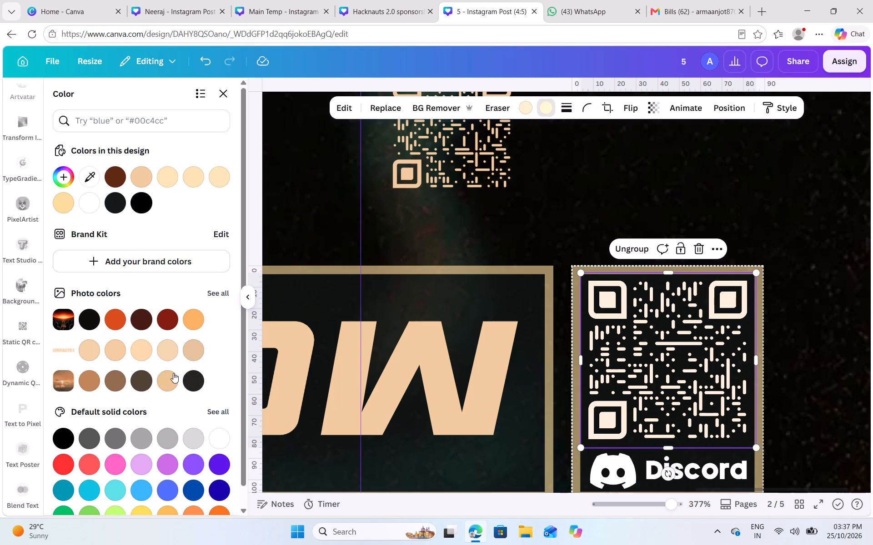
Examine the available colors, switching them to list view, for a match to the Discord block QR code's light yellow.
{"action": "scroll", "coordinate": [173, 360], "scroll_direction": "down", "scroll_amount": 2}
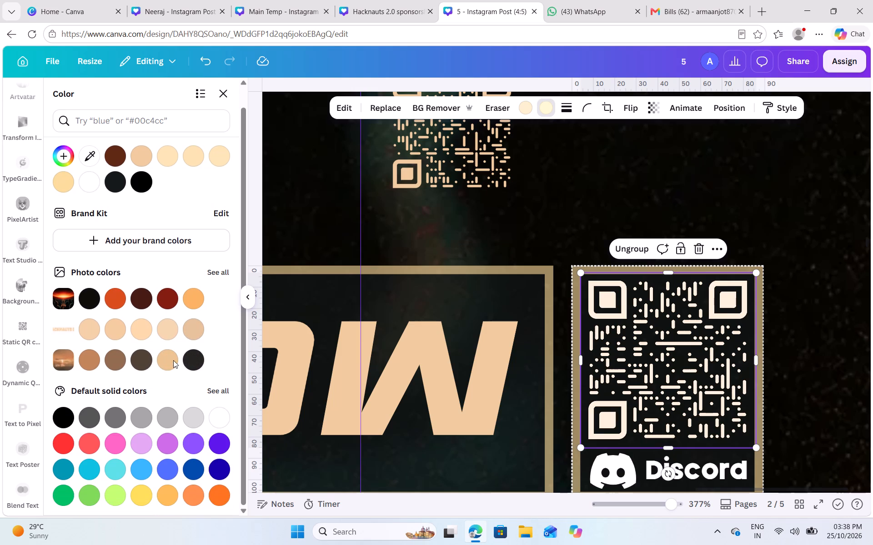
{"action": "scroll", "coordinate": [173, 360], "scroll_direction": "down", "scroll_amount": 1}
{"action": "scroll", "coordinate": [173, 360], "scroll_direction": "up", "scroll_amount": 2}
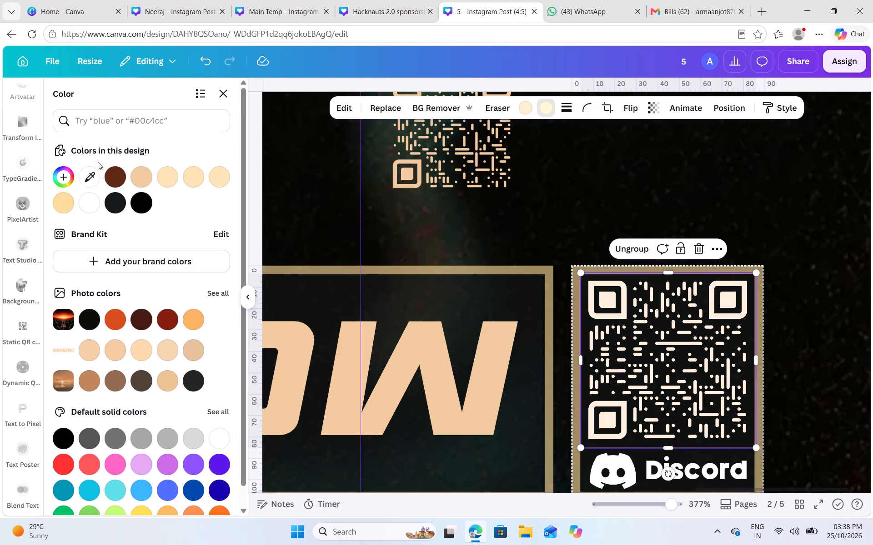
{"action": "left_click", "coordinate": [200, 91]}
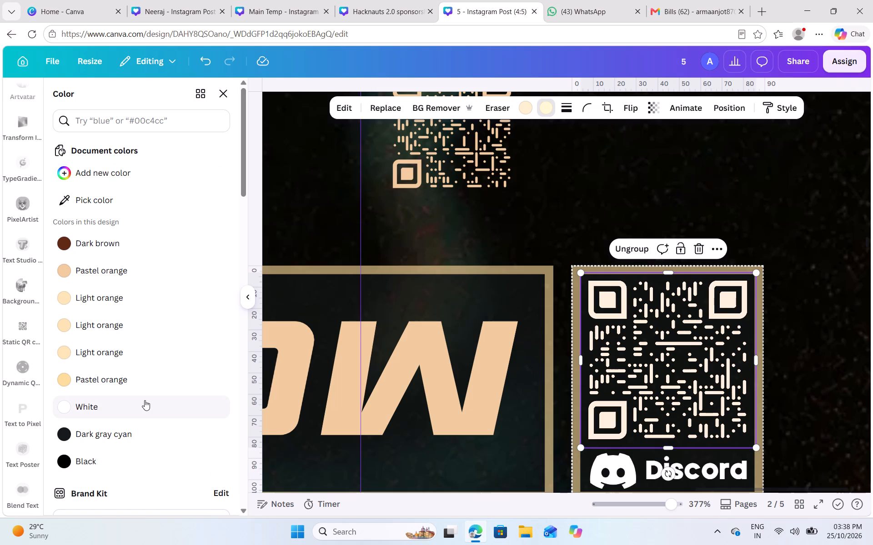
{"action": "scroll", "coordinate": [145, 400], "scroll_direction": "down", "scroll_amount": 9}
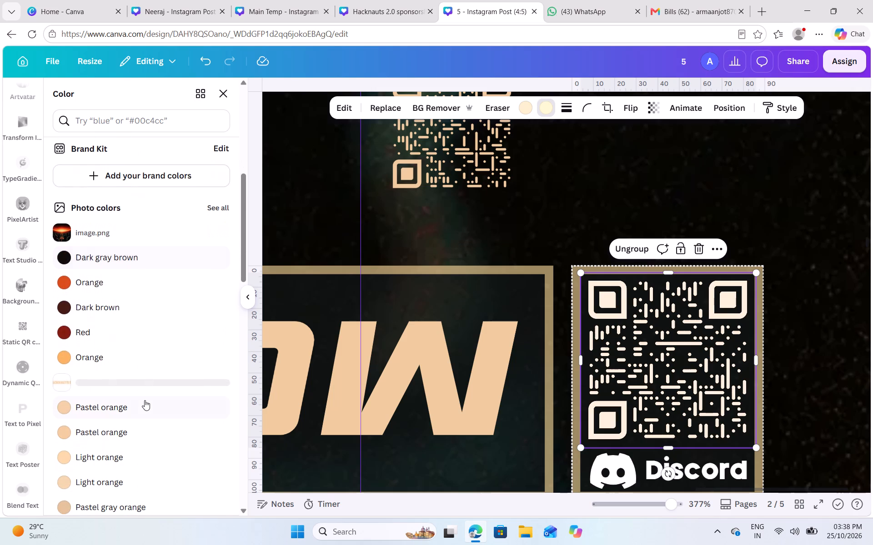
{"action": "scroll", "coordinate": [145, 400], "scroll_direction": "down", "scroll_amount": 4}
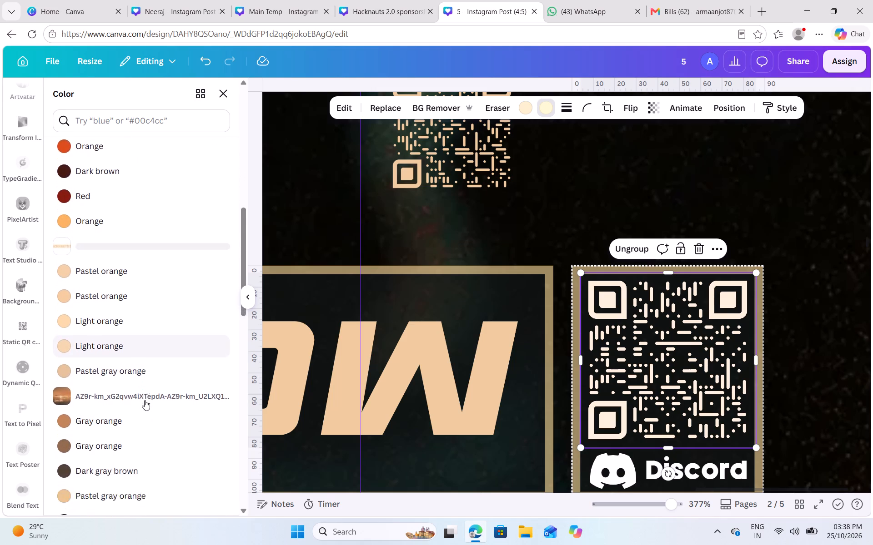
{"action": "scroll", "coordinate": [145, 400], "scroll_direction": "down", "scroll_amount": 8}
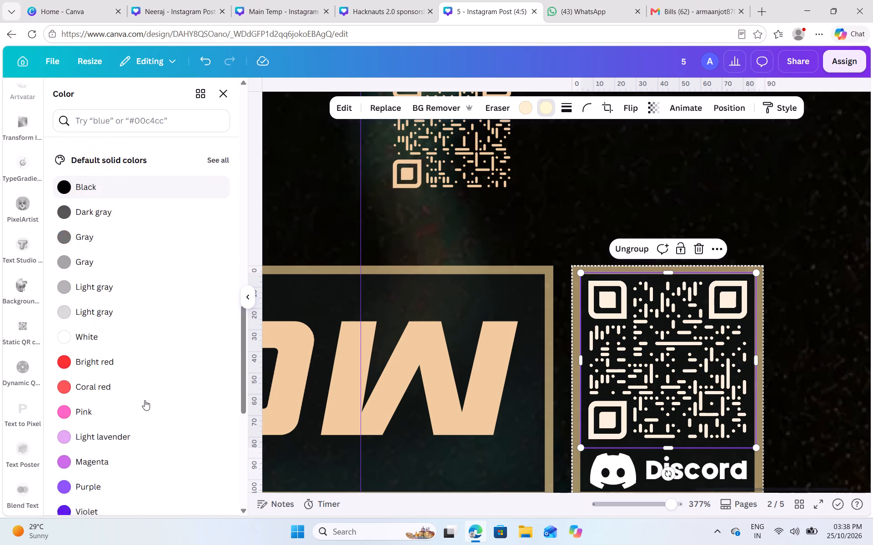
{"action": "scroll", "coordinate": [145, 400], "scroll_direction": "down", "scroll_amount": 7}
{"action": "scroll", "coordinate": [145, 400], "scroll_direction": "up", "scroll_amount": 11}
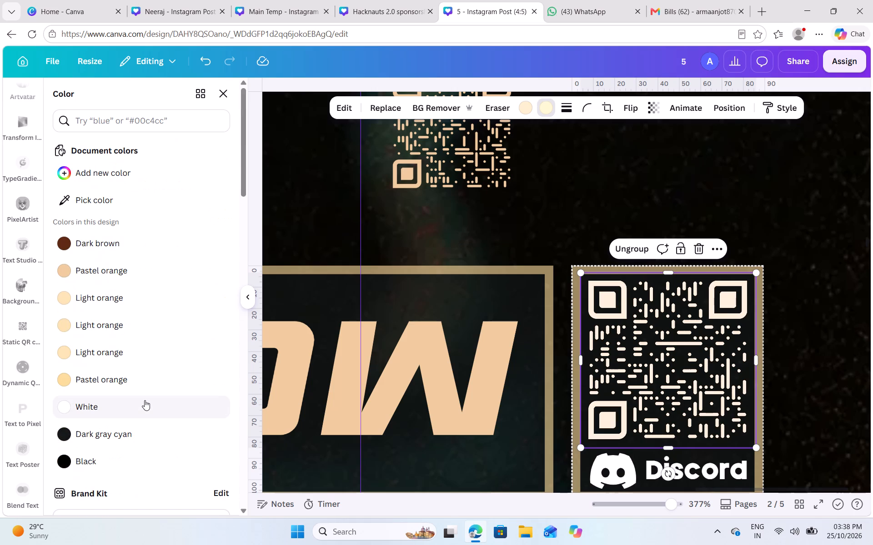
{"action": "scroll", "coordinate": [145, 400], "scroll_direction": "up", "scroll_amount": 3}
Reopen the Discord block QR code's light yellow color and sample it again with the color picker.
{"action": "left_click", "coordinate": [544, 109]}
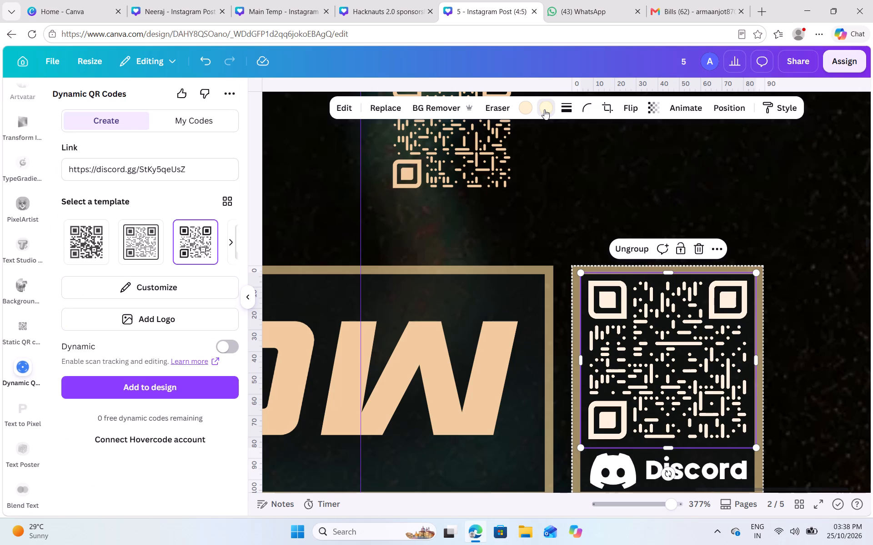
{"action": "double_click", "coordinate": [544, 109]}
{"action": "left_click", "coordinate": [544, 109]}
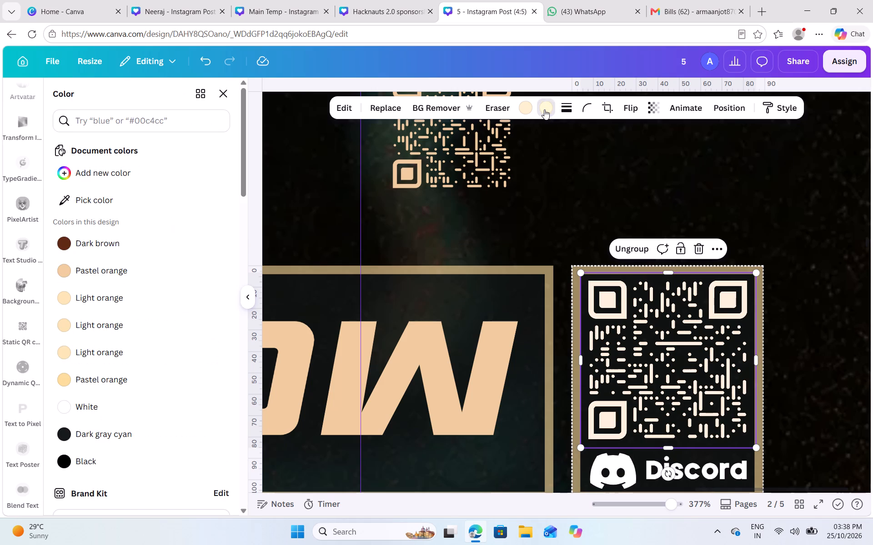
{"action": "left_click", "coordinate": [544, 109]}
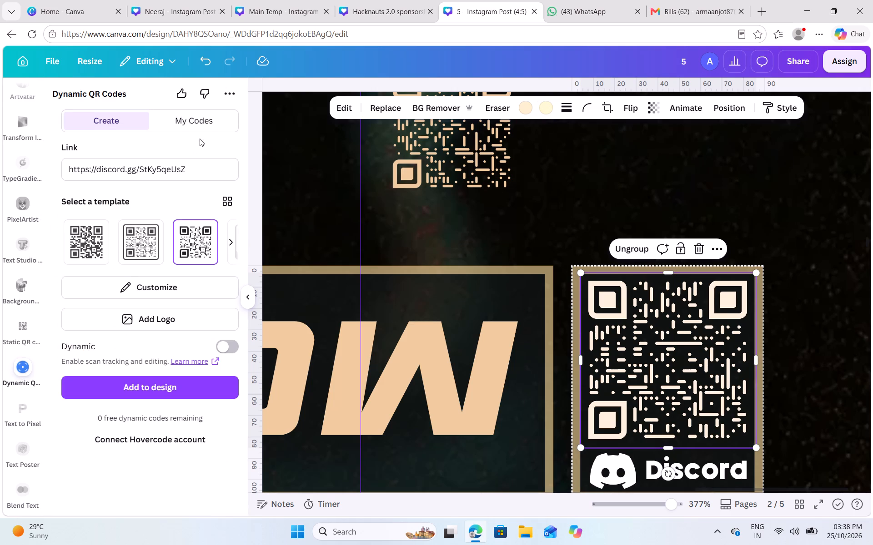
{"action": "left_click", "coordinate": [218, 128]}
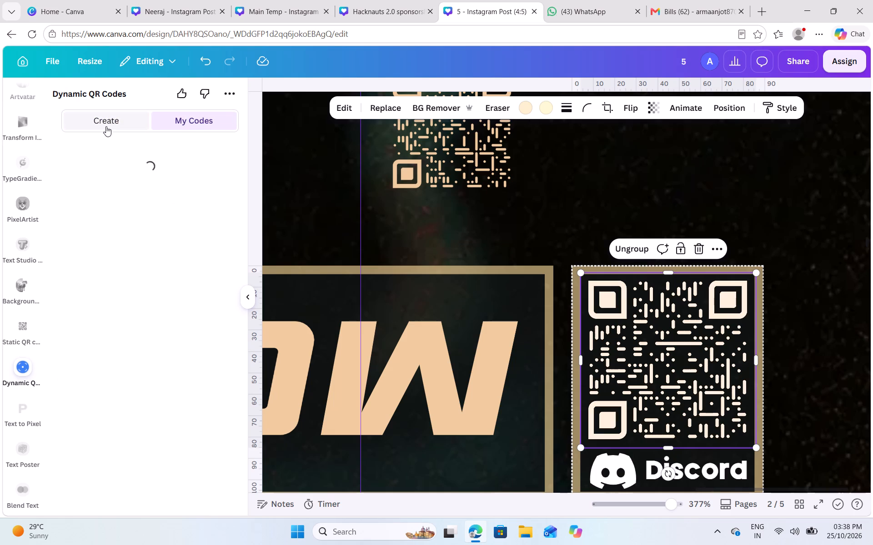
{"action": "left_click", "coordinate": [106, 126]}
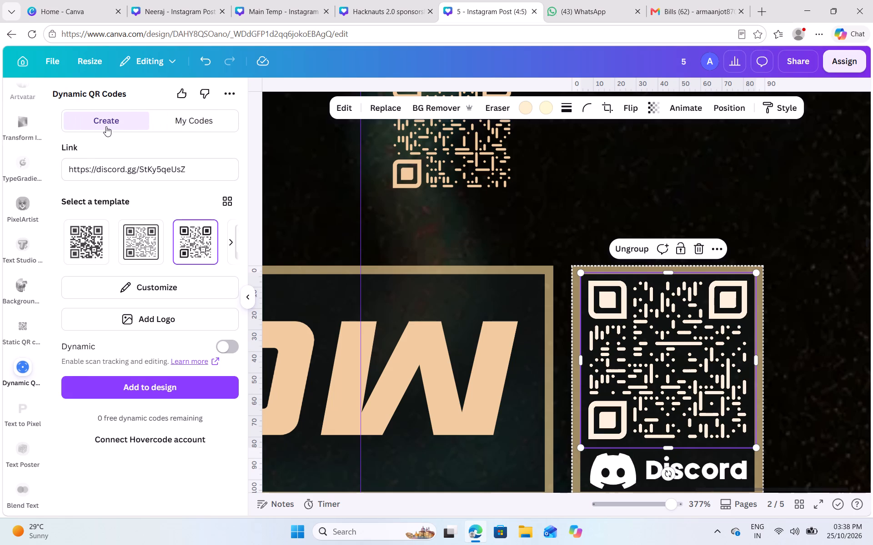
{"action": "left_click", "coordinate": [547, 105]}
{"action": "scroll", "coordinate": [117, 277], "scroll_direction": "left", "scroll_amount": 1}
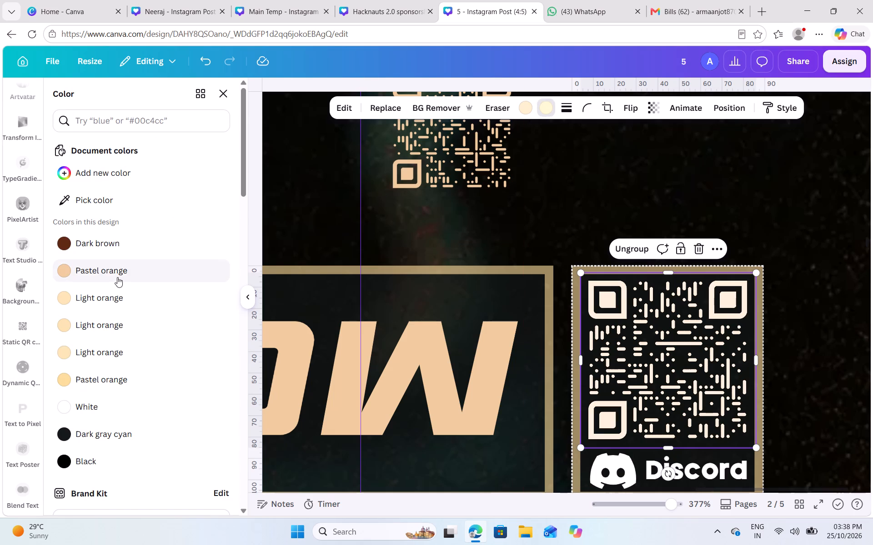
{"action": "scroll", "coordinate": [117, 277], "scroll_direction": "down", "scroll_amount": 1}
{"action": "left_click", "coordinate": [107, 190]}
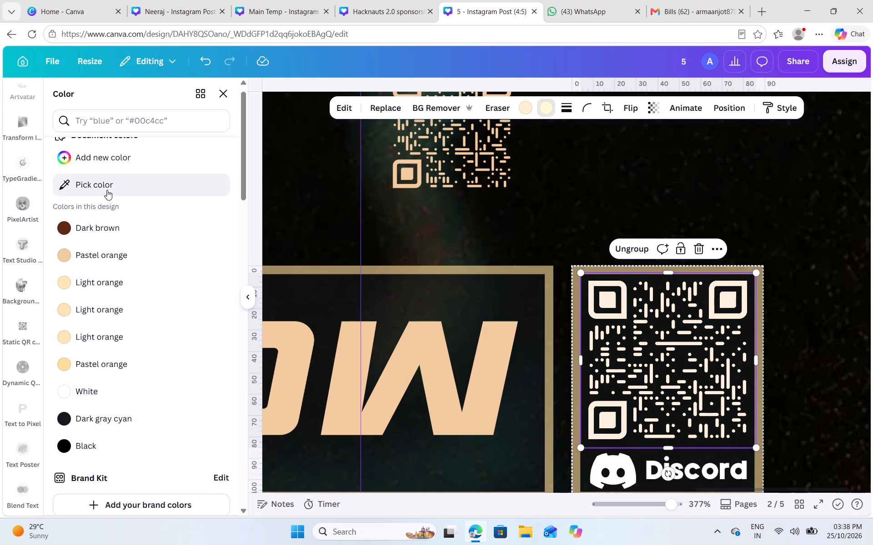
{"action": "left_click", "coordinate": [545, 107]}
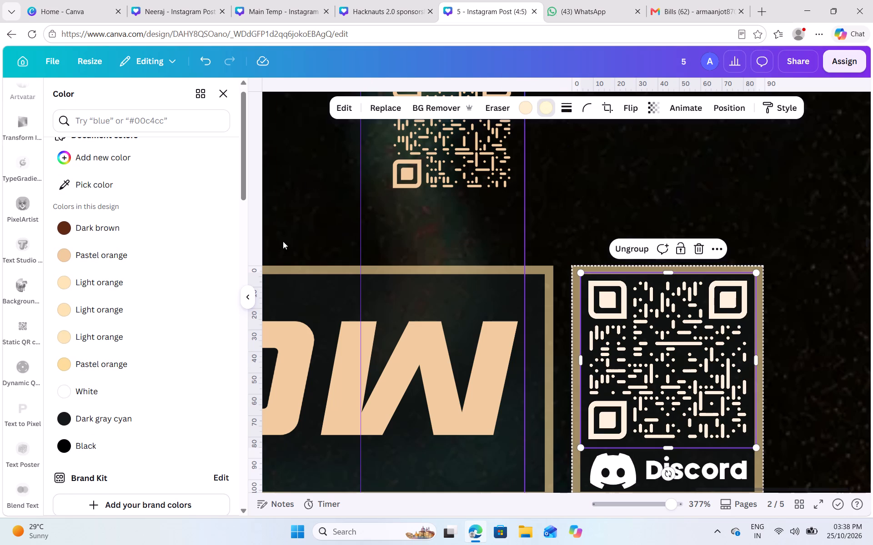
Select the new peach QR code above the REGISTER NOW block and check its color setting.
{"action": "left_click", "coordinate": [419, 164]}
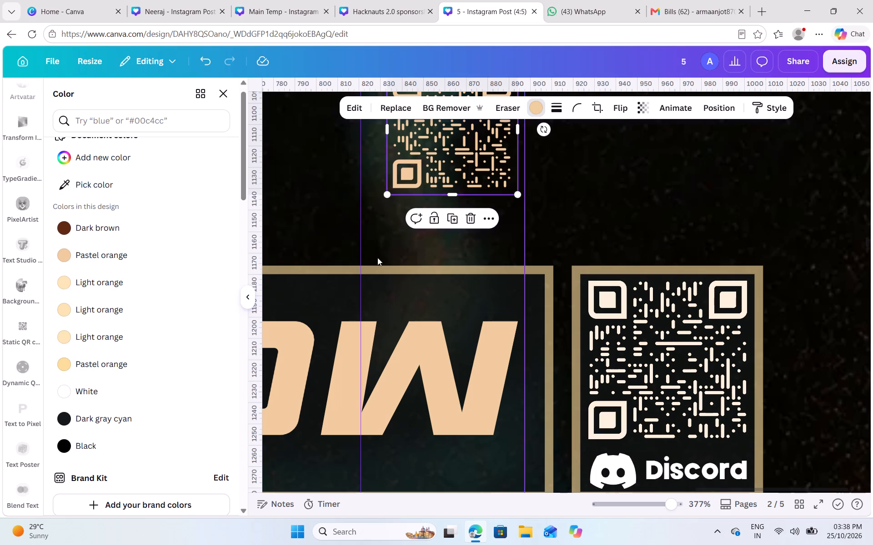
{"action": "scroll", "coordinate": [371, 257], "scroll_direction": "left", "scroll_amount": 1}
{"action": "left_click", "coordinate": [536, 107]}
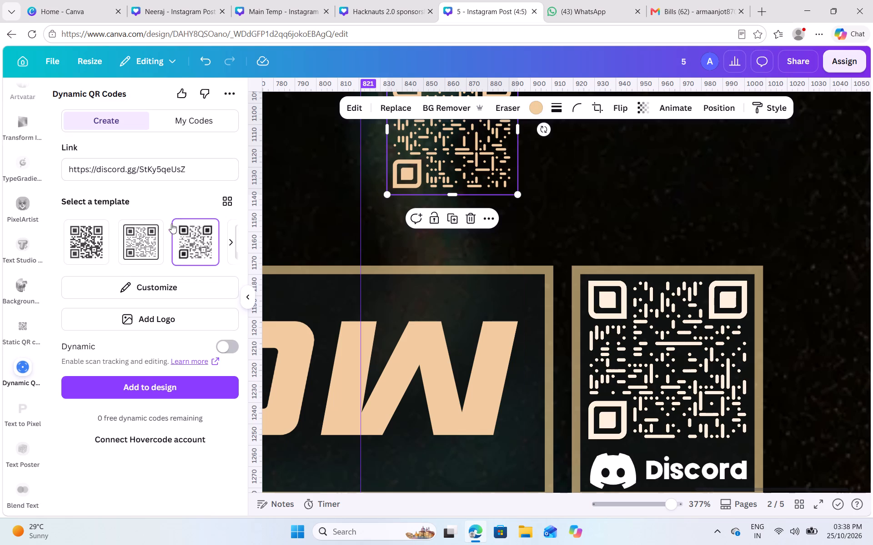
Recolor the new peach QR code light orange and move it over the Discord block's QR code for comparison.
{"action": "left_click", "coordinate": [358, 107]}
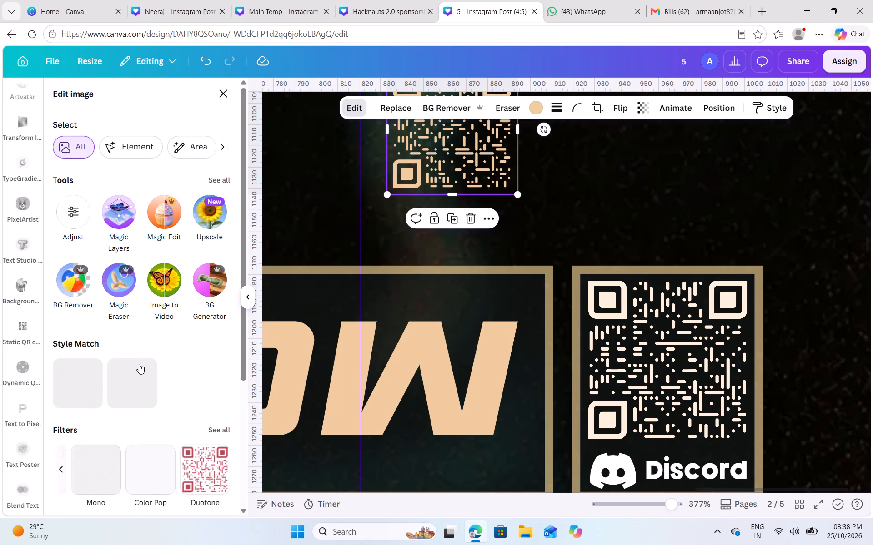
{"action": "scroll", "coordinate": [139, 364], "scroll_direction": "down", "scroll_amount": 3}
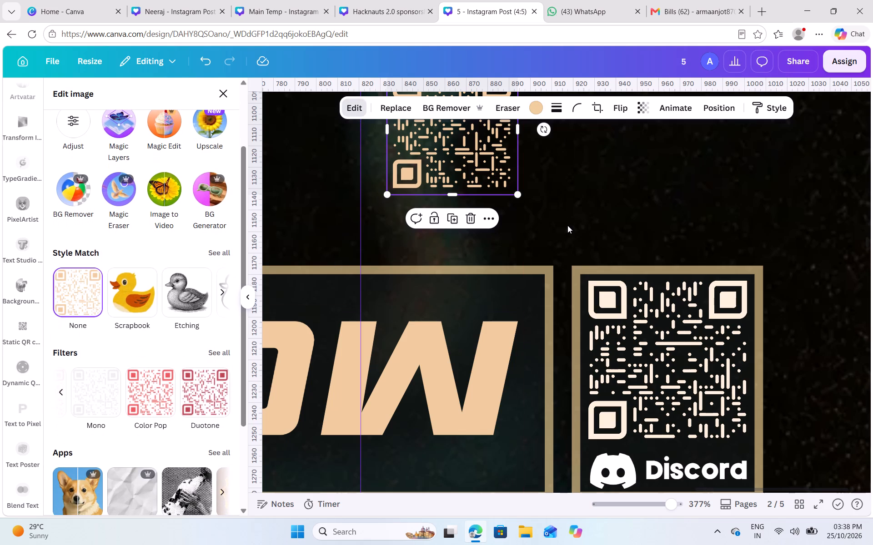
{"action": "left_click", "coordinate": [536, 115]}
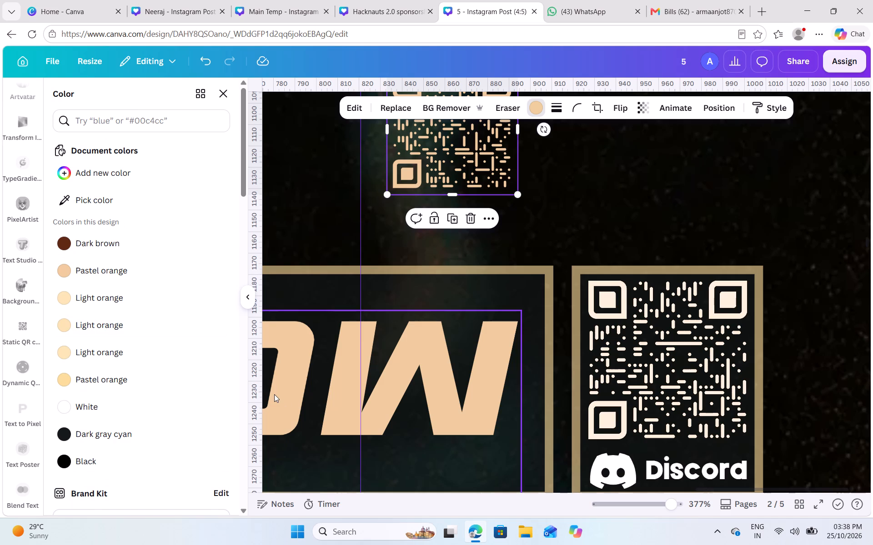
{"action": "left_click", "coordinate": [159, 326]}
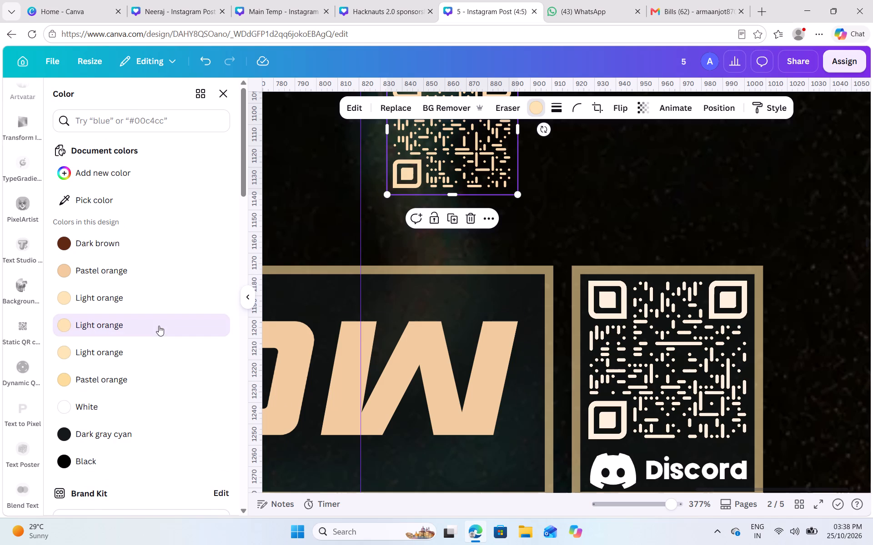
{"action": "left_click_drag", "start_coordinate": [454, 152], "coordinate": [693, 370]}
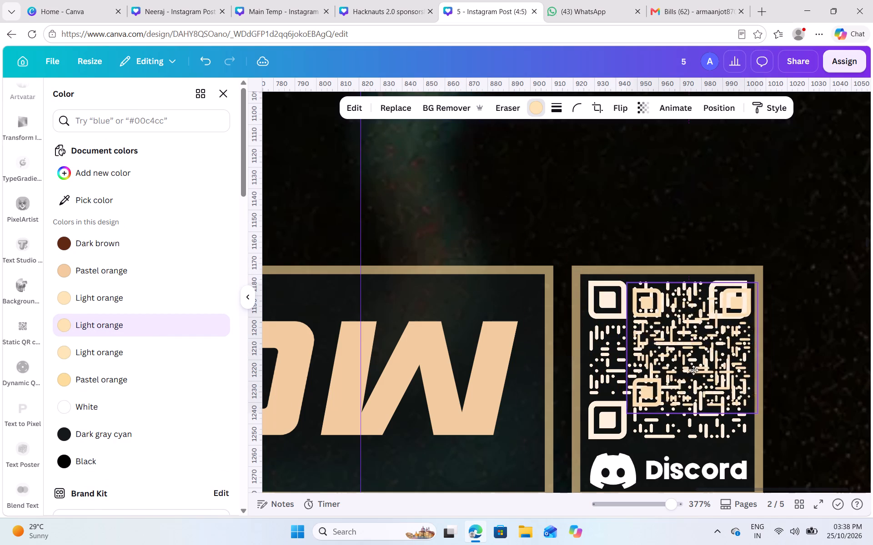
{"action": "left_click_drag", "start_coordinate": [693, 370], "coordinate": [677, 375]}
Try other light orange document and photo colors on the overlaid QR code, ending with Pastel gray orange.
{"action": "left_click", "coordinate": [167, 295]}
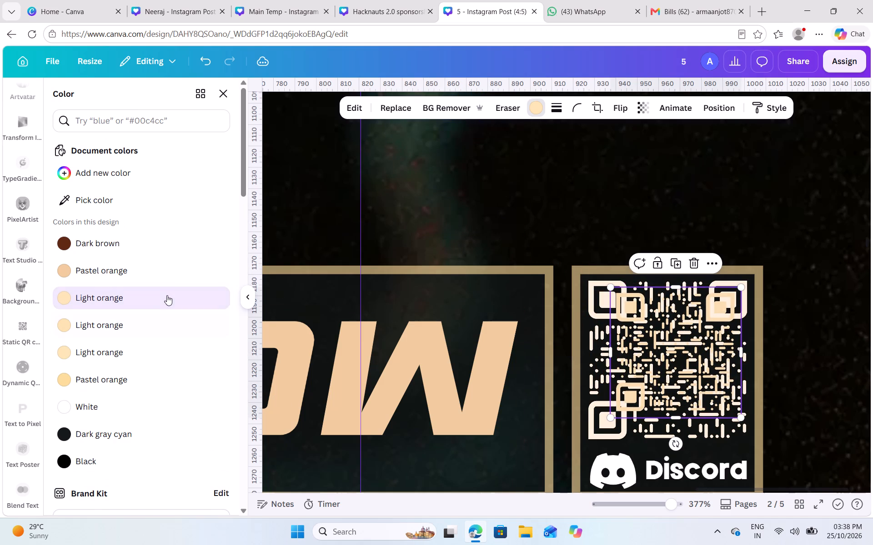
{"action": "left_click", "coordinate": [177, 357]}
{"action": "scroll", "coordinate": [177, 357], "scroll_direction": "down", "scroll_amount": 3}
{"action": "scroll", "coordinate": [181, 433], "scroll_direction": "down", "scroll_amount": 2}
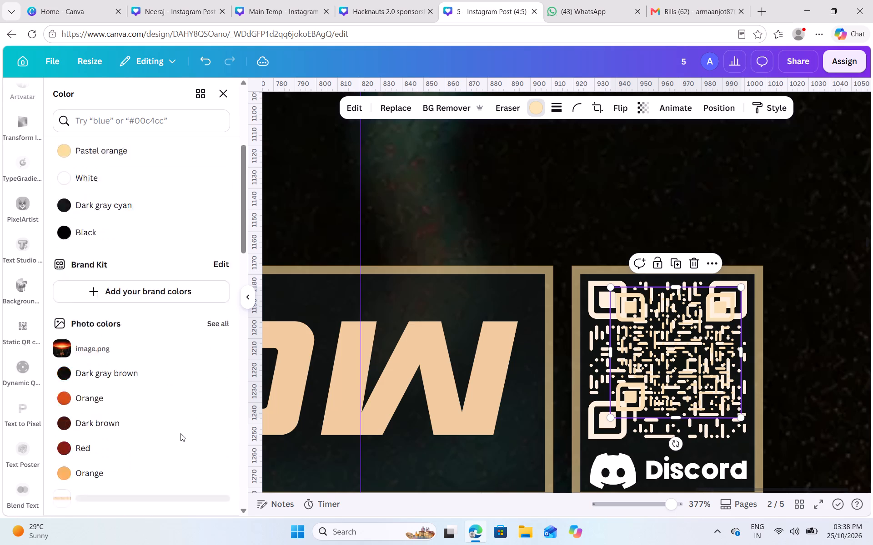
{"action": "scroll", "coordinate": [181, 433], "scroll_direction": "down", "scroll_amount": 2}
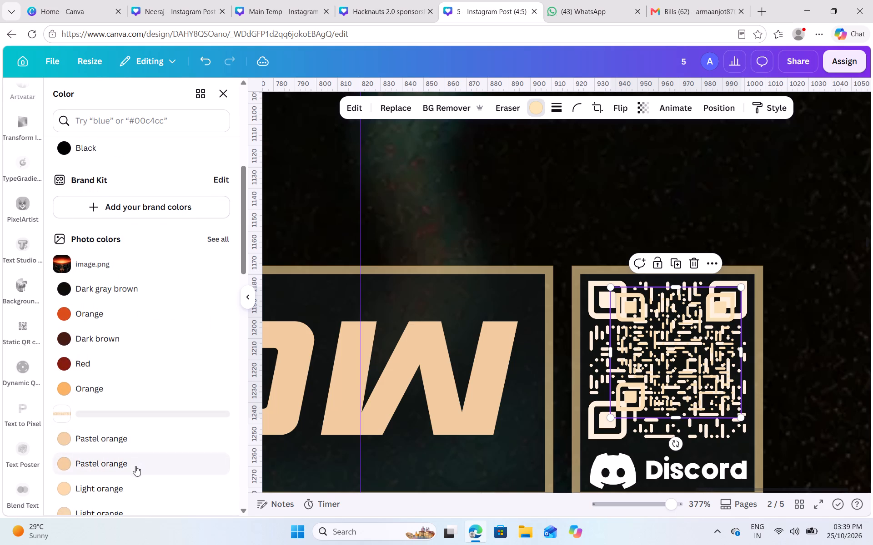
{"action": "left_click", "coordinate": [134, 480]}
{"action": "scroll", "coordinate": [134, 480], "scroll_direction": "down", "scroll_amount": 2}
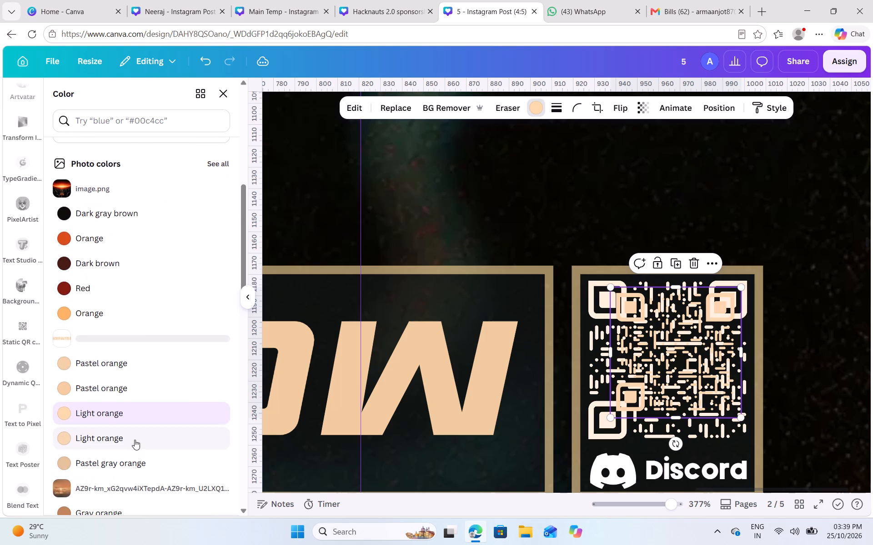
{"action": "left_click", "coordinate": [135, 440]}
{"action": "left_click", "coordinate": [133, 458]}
Move the recolored QR code up so it overlaps only the upper corner of the Discord block.
{"action": "left_click_drag", "start_coordinate": [656, 328], "coordinate": [570, 249]}
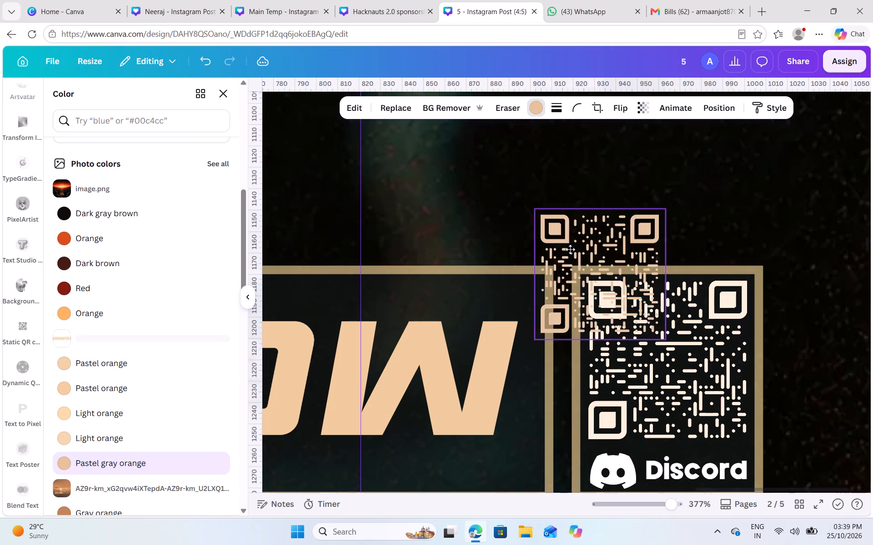
{"action": "left_click_drag", "start_coordinate": [570, 249], "coordinate": [537, 237]}
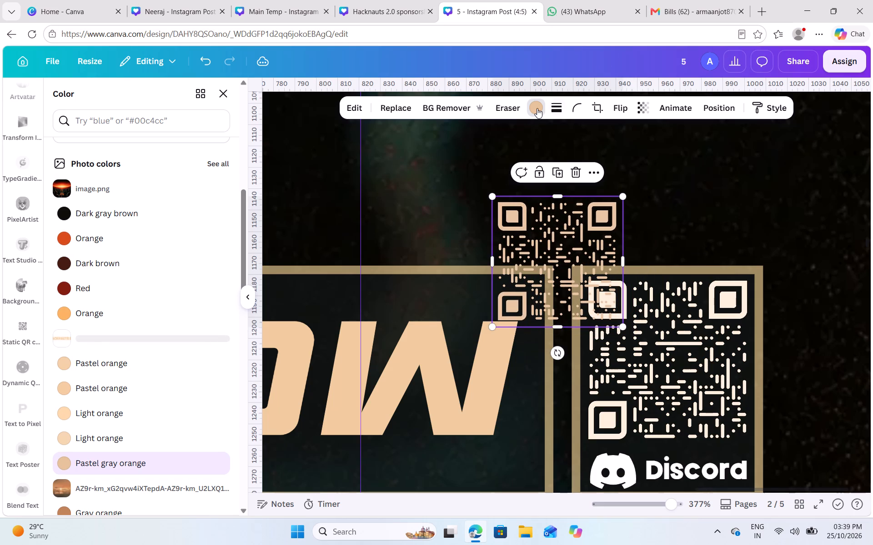
Compare the moved QR code's color setting with the two colors of the QR code inside the Discord block.
{"action": "left_click", "coordinate": [533, 109]}
{"action": "left_click", "coordinate": [538, 103]}
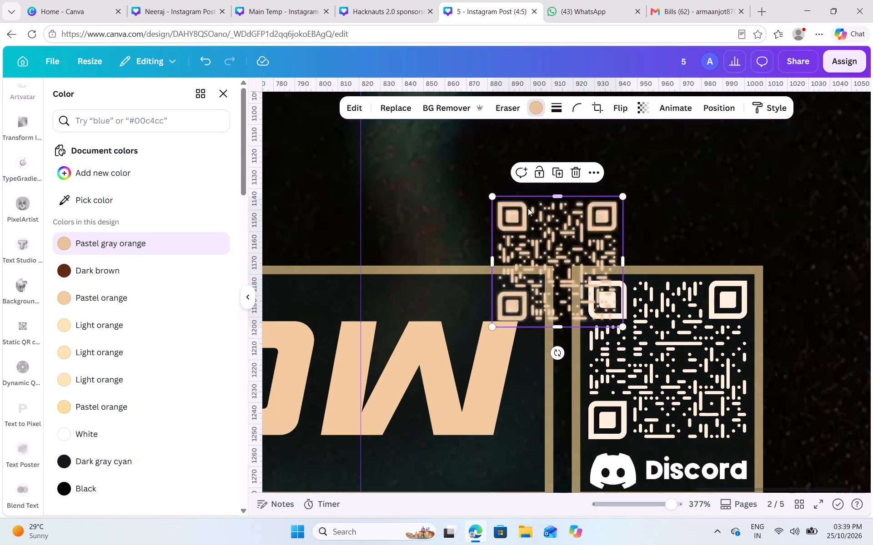
{"action": "left_click", "coordinate": [688, 357]}
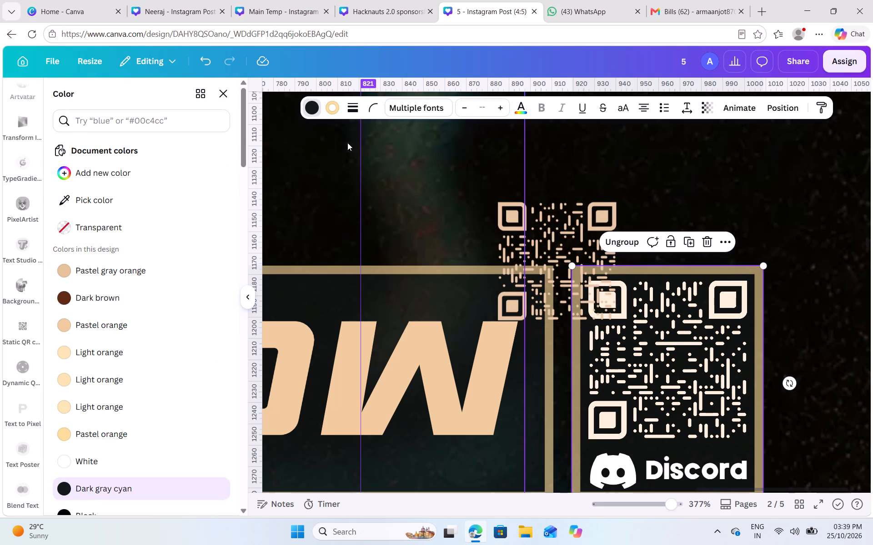
{"action": "left_click", "coordinate": [666, 363]}
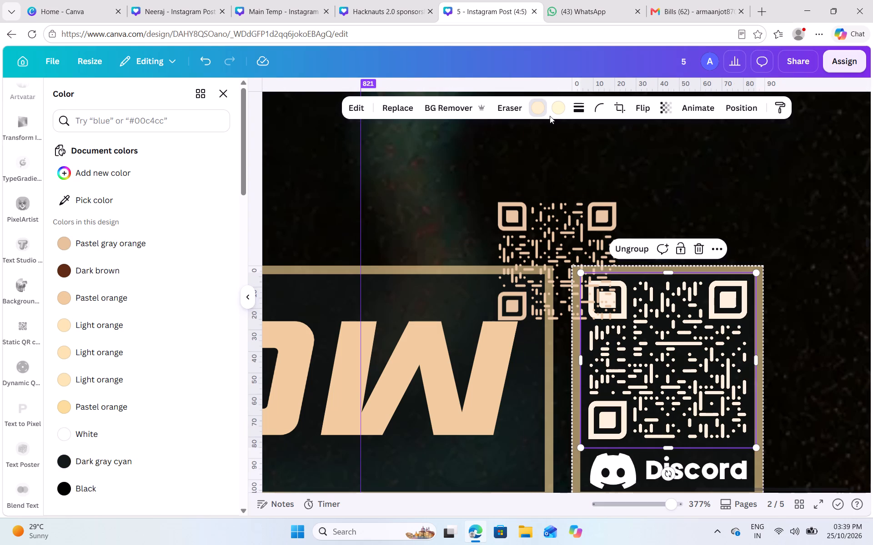
{"action": "scroll", "coordinate": [163, 266], "scroll_direction": "down", "scroll_amount": 5}
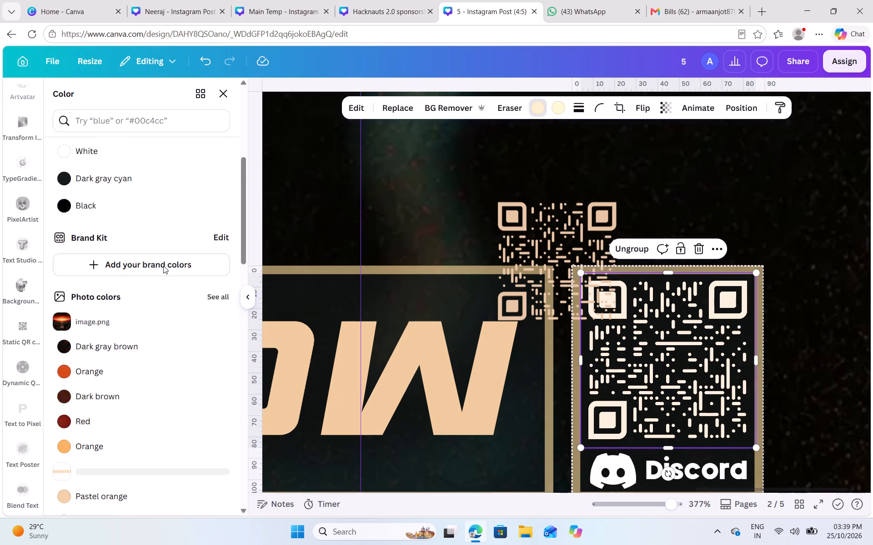
{"action": "scroll", "coordinate": [163, 266], "scroll_direction": "down", "scroll_amount": 1}
{"action": "scroll", "coordinate": [162, 367], "scroll_direction": "down", "scroll_amount": 6}
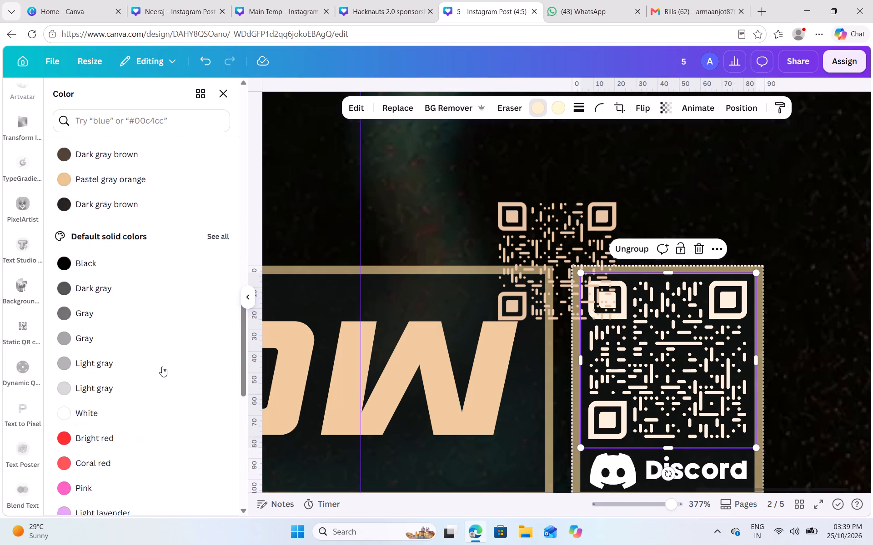
{"action": "scroll", "coordinate": [162, 367], "scroll_direction": "up", "scroll_amount": 2}
{"action": "scroll", "coordinate": [162, 367], "scroll_direction": "down", "scroll_amount": 8}
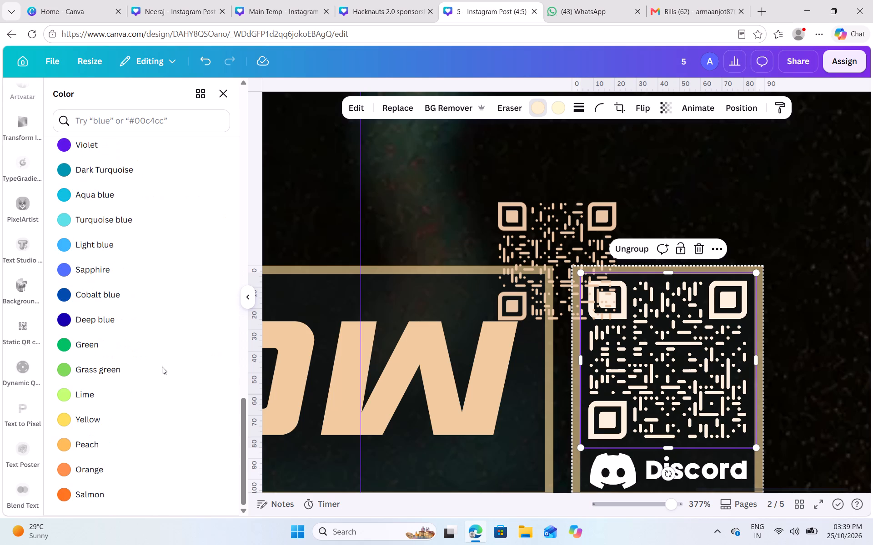
{"action": "left_click", "coordinate": [561, 108]}
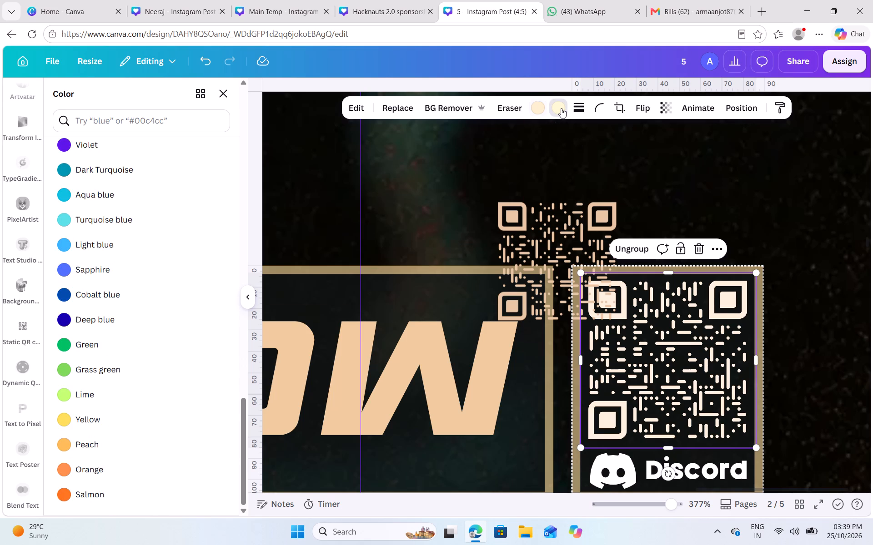
{"action": "triple_click", "coordinate": [561, 108]}
{"action": "left_click", "coordinate": [561, 108]}
{"action": "left_click", "coordinate": [561, 108]}
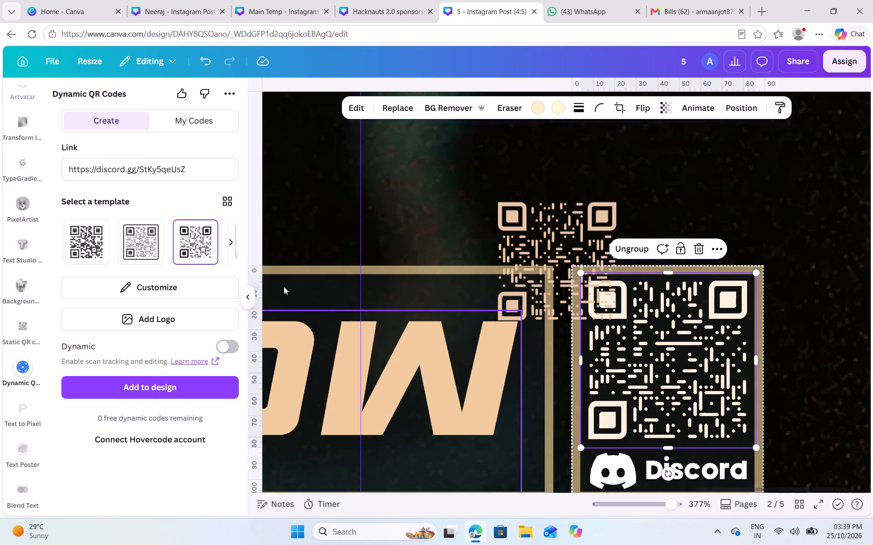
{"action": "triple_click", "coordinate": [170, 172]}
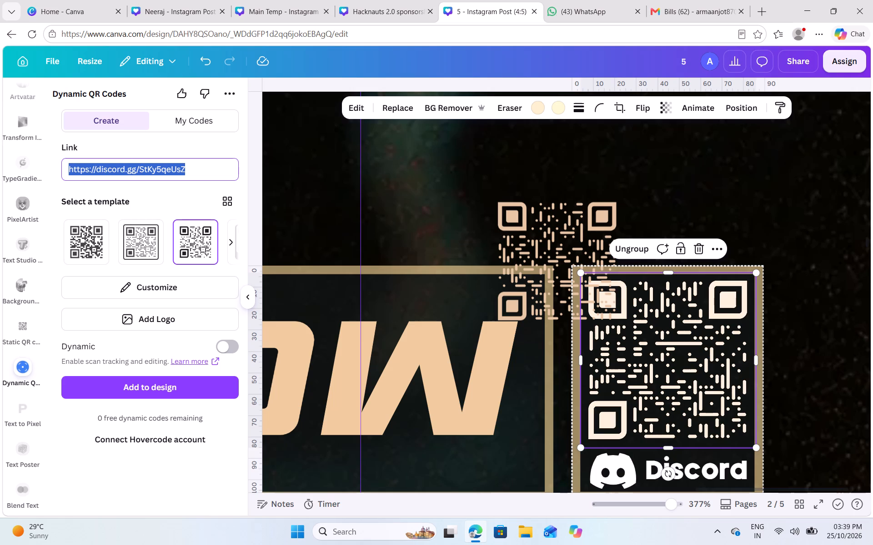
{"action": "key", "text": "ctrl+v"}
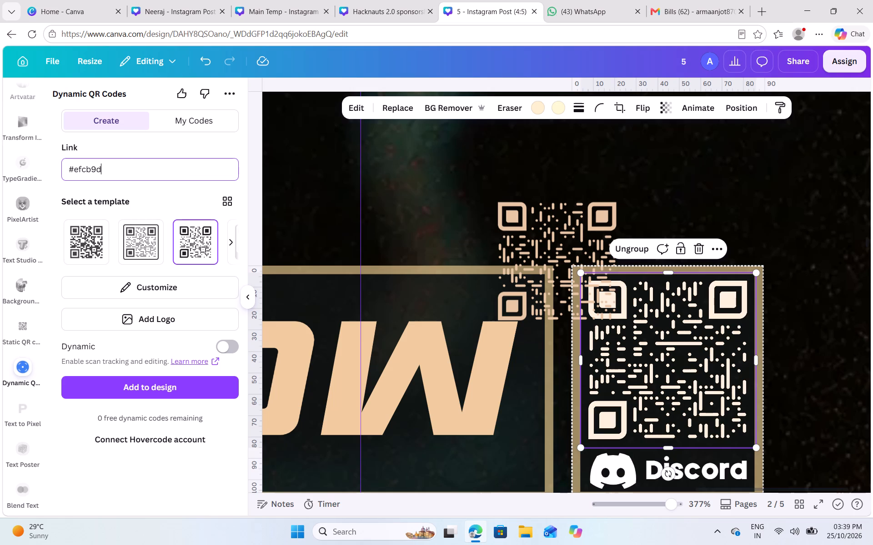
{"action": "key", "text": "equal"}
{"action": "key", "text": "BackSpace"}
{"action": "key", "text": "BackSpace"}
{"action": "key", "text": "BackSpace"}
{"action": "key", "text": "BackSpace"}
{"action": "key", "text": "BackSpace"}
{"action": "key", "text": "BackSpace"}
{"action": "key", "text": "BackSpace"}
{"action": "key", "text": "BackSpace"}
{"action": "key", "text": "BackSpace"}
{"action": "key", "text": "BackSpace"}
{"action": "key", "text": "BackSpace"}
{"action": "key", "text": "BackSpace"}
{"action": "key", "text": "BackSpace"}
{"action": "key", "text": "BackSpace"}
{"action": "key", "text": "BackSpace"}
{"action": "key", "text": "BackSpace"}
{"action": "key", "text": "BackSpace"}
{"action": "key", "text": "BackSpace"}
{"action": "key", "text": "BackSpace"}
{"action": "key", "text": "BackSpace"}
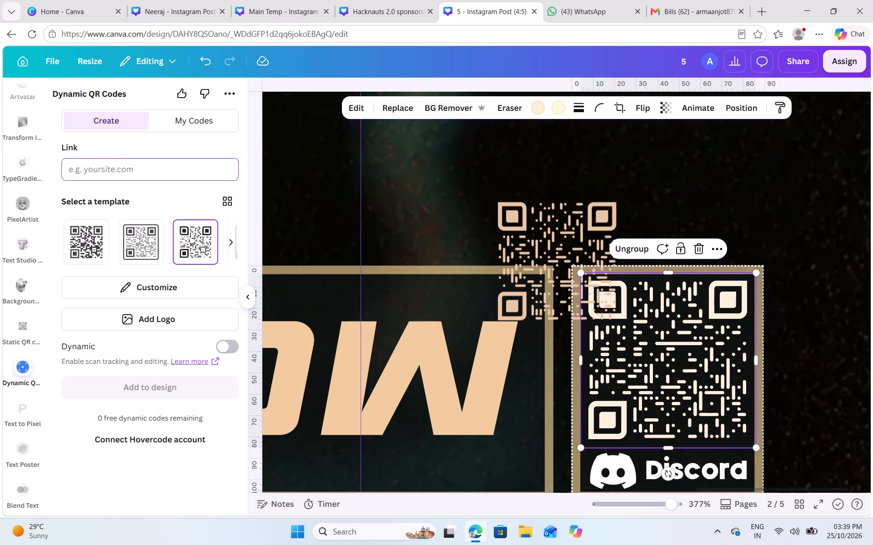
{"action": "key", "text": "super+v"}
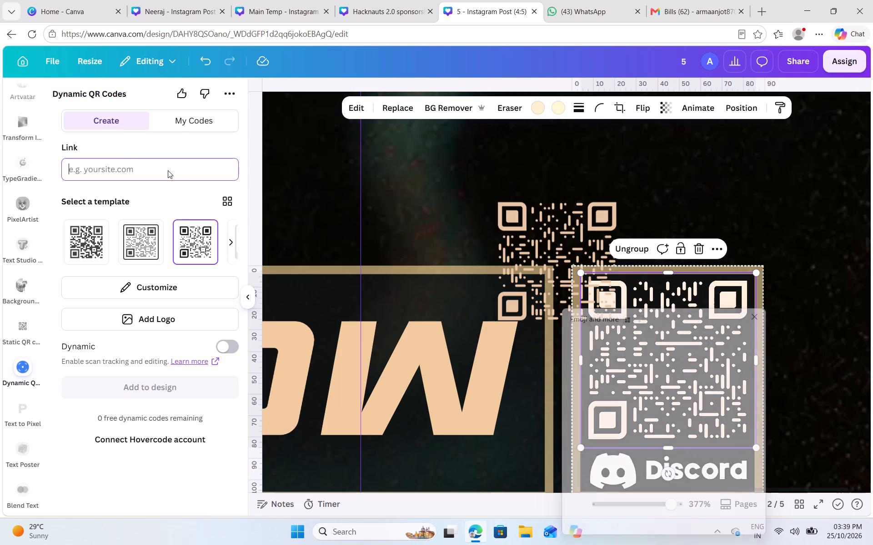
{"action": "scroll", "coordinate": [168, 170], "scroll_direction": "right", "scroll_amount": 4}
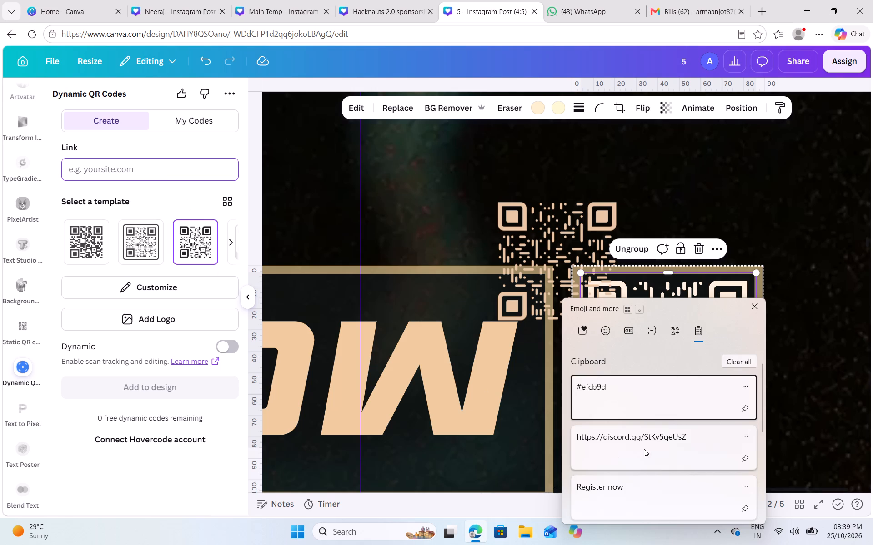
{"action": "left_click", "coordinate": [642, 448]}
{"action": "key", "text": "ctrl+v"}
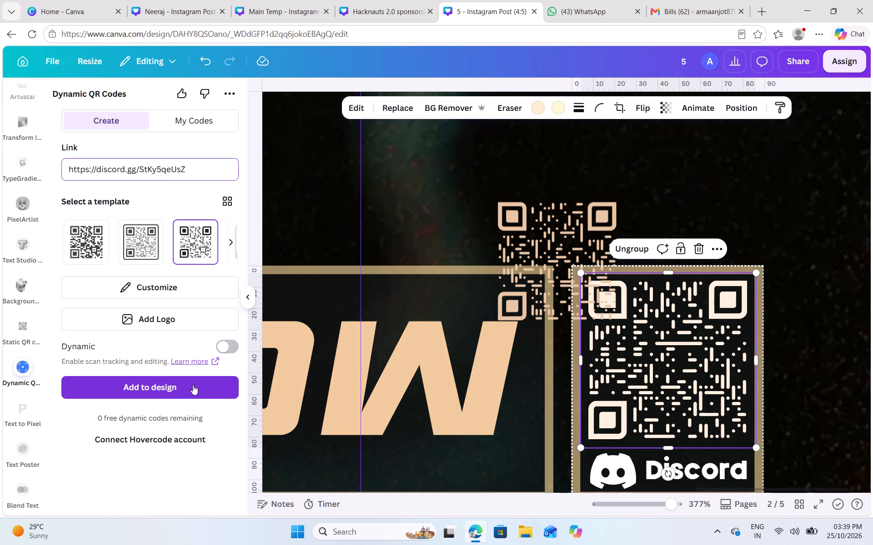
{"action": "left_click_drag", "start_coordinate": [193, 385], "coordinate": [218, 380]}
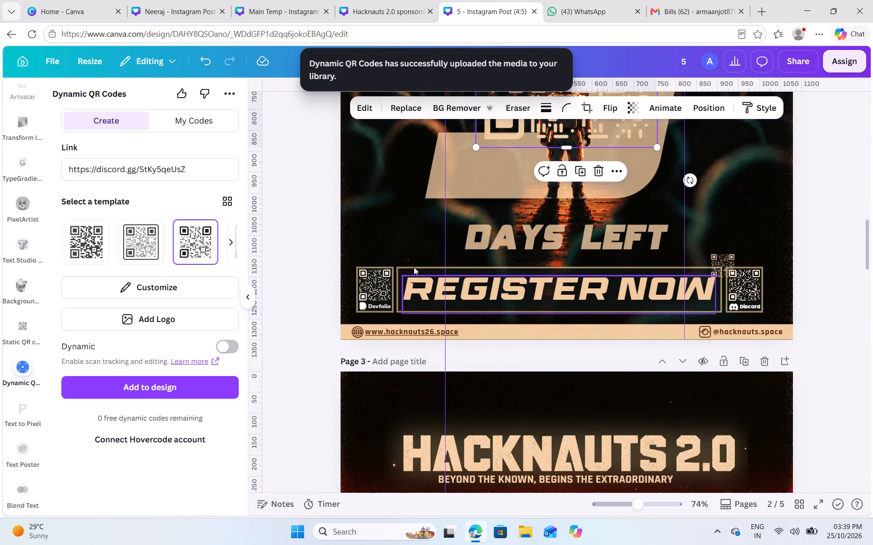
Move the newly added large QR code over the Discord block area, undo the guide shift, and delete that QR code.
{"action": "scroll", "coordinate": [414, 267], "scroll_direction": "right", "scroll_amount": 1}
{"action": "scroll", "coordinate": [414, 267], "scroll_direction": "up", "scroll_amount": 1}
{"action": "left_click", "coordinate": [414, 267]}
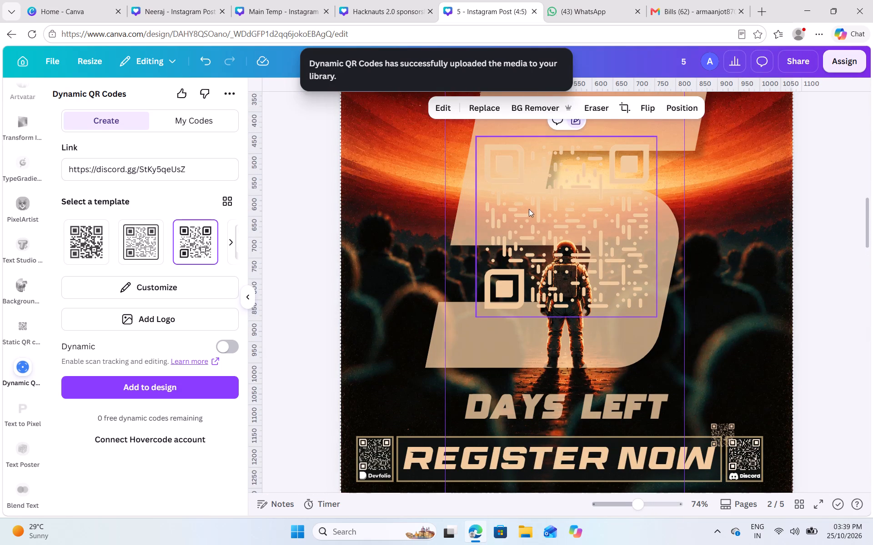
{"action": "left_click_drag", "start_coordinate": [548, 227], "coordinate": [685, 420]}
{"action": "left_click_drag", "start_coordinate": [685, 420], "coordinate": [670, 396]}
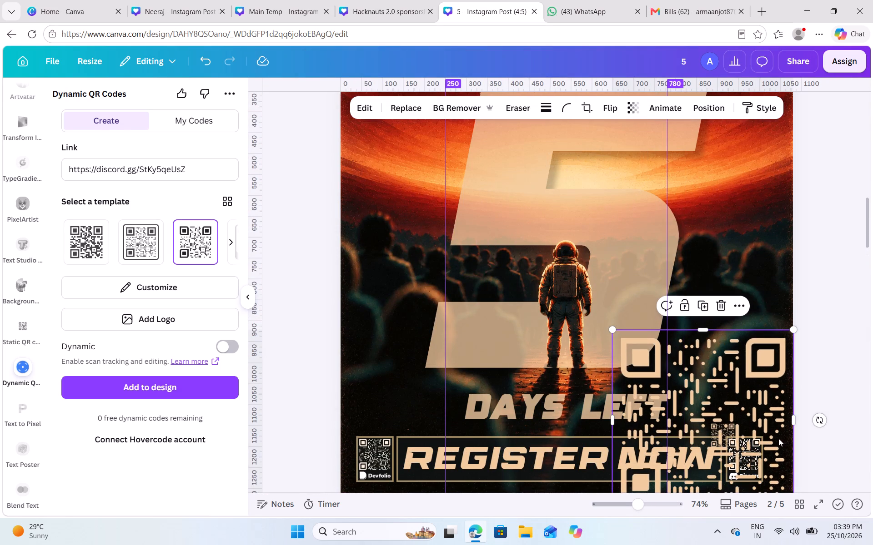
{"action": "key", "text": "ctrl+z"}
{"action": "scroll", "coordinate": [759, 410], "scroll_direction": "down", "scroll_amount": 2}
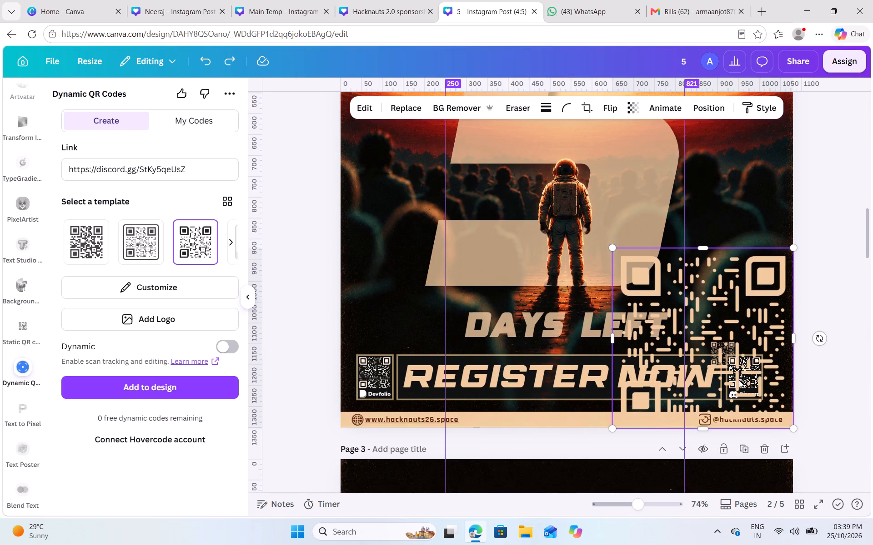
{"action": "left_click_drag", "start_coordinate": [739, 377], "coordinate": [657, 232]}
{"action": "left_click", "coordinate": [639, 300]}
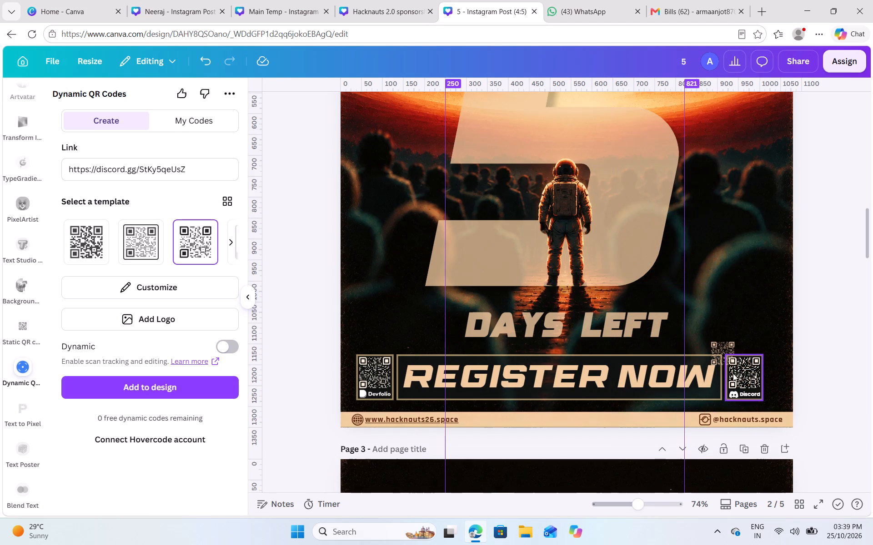
Set the small QR code overlapping the Discord block to the custom color #FFD49F.
{"action": "scroll", "coordinate": [738, 372], "scroll_direction": "left", "scroll_amount": 5}
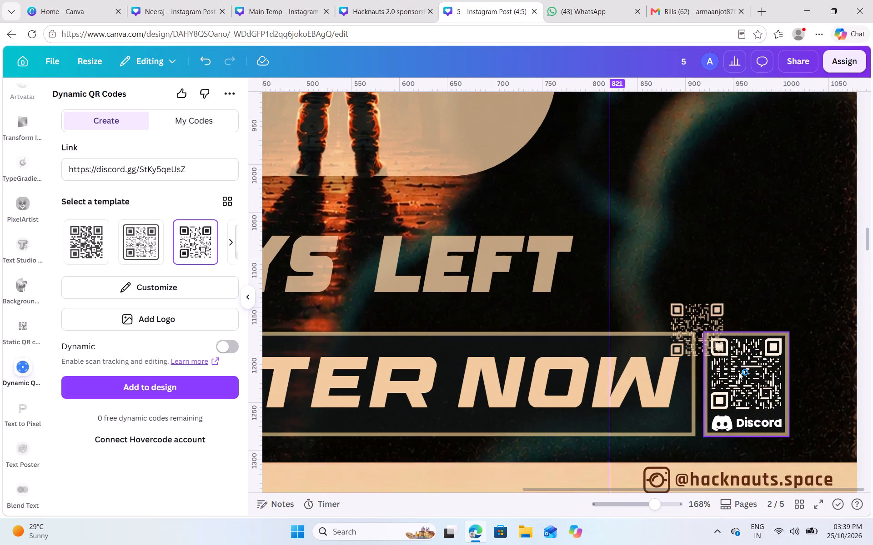
{"action": "left_click", "coordinate": [683, 318]}
{"action": "left_click", "coordinate": [527, 104]}
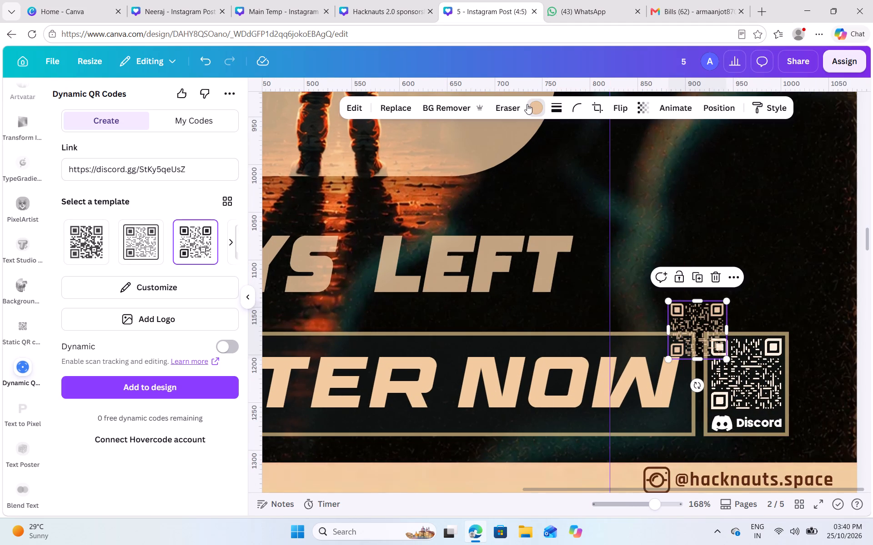
{"action": "left_click", "coordinate": [115, 178]}
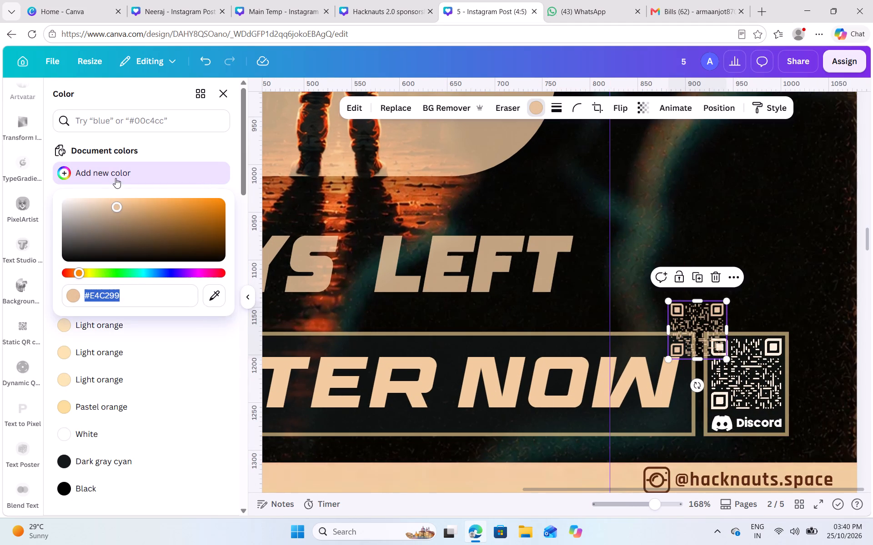
{"action": "left_click_drag", "start_coordinate": [118, 203], "coordinate": [124, 198]}
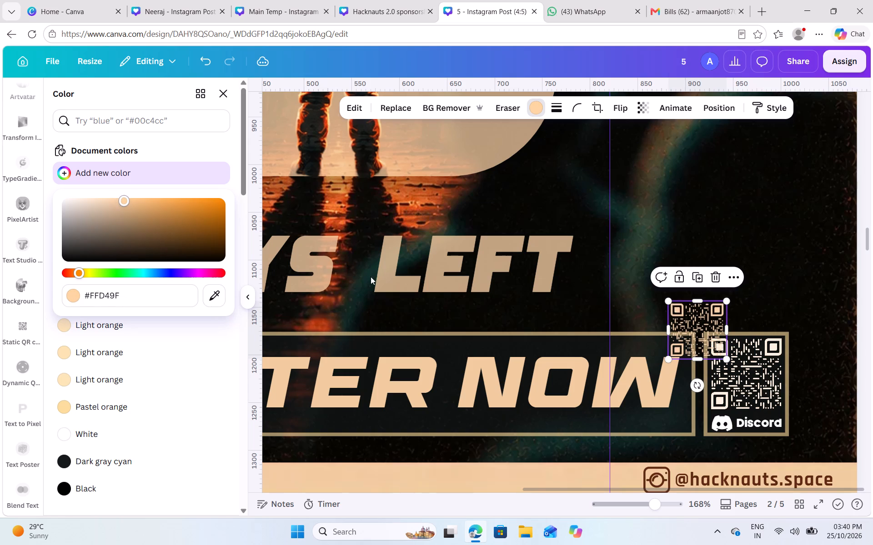
{"action": "scroll", "coordinate": [657, 391], "scroll_direction": "left", "scroll_amount": 6}
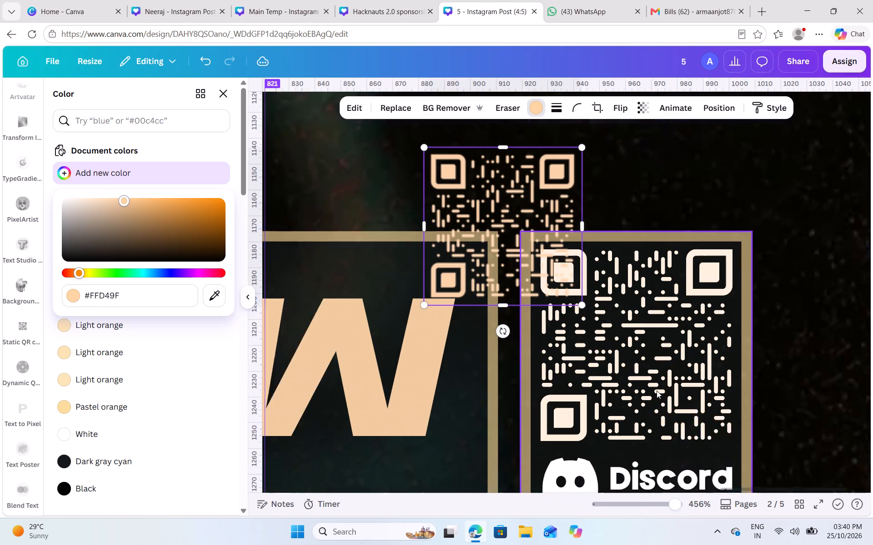
Recolor the small QR code to #FFF0DB by sampling the color of the QR code inside the Discord block.
{"action": "scroll", "coordinate": [657, 391], "scroll_direction": "down", "scroll_amount": 1}
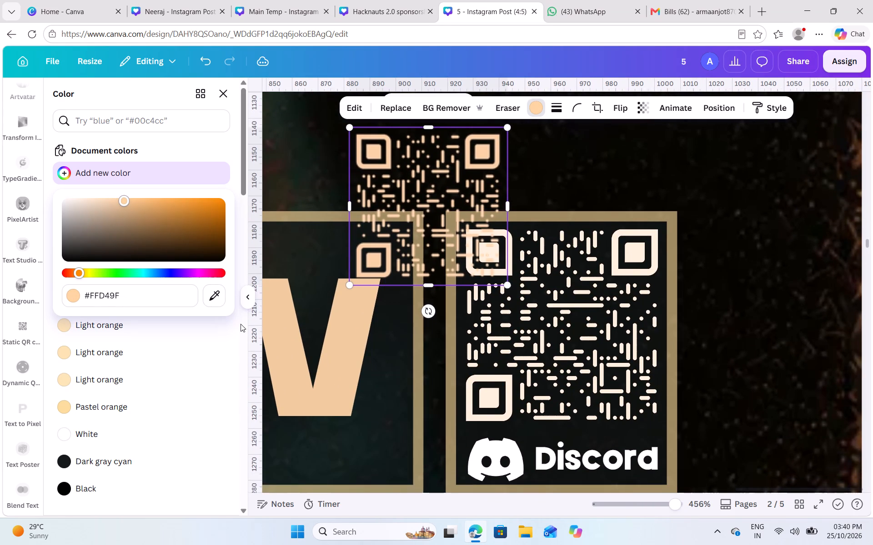
{"action": "left_click", "coordinate": [218, 298]}
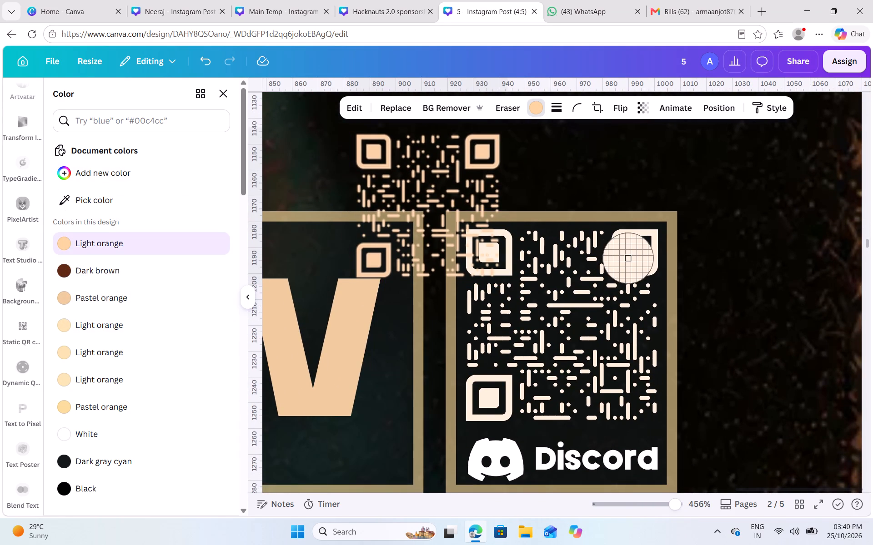
{"action": "left_click", "coordinate": [630, 256]}
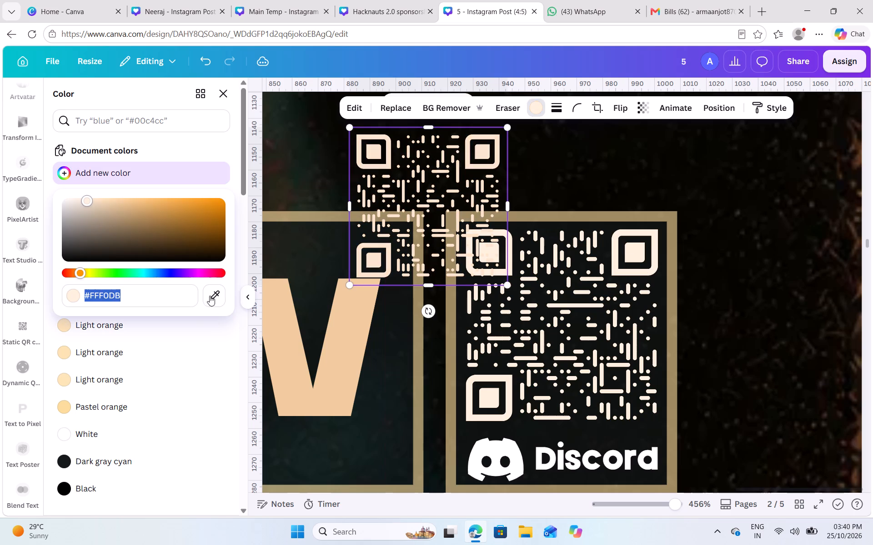
{"action": "left_click", "coordinate": [583, 168]}
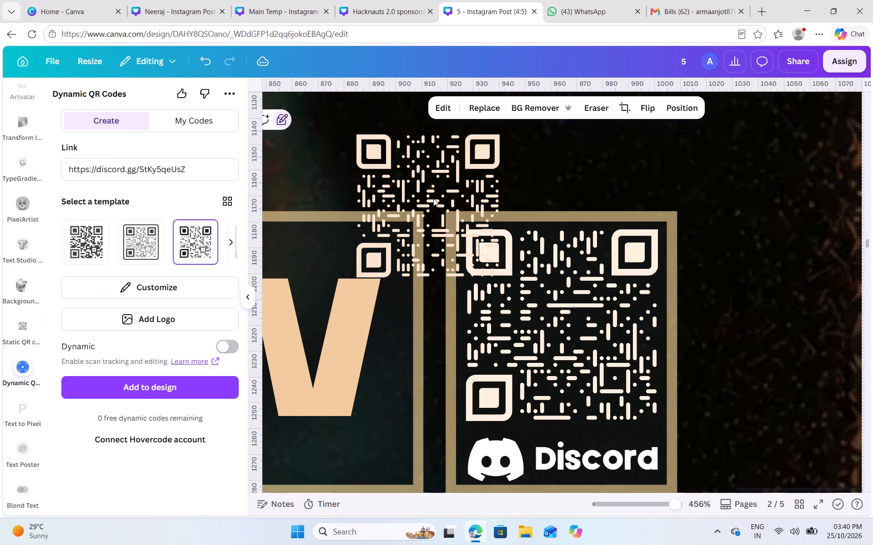
Move the recolored QR code over the Discord block's existing QR code and enlarge it to about 80 × 80 to match.
{"action": "left_click_drag", "start_coordinate": [431, 192], "coordinate": [565, 277]}
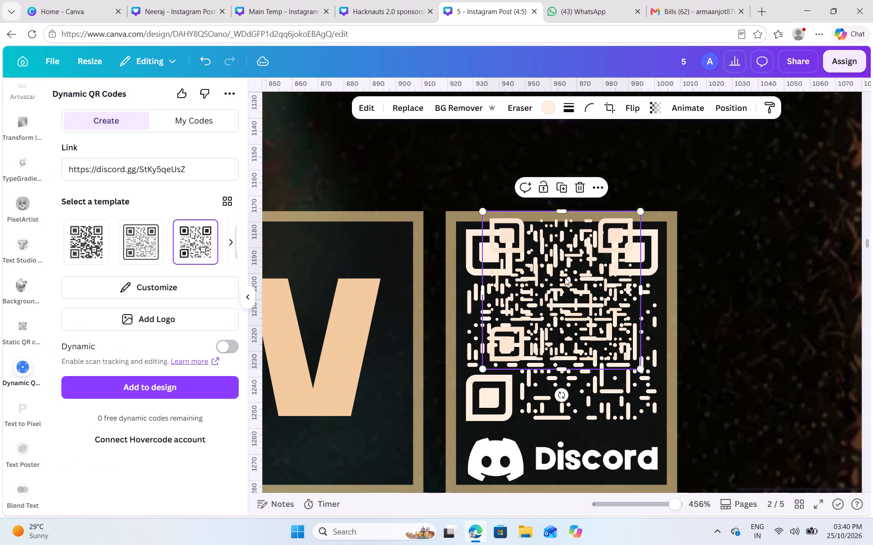
{"action": "left_click", "coordinate": [491, 413]}
{"action": "left_click", "coordinate": [505, 404]}
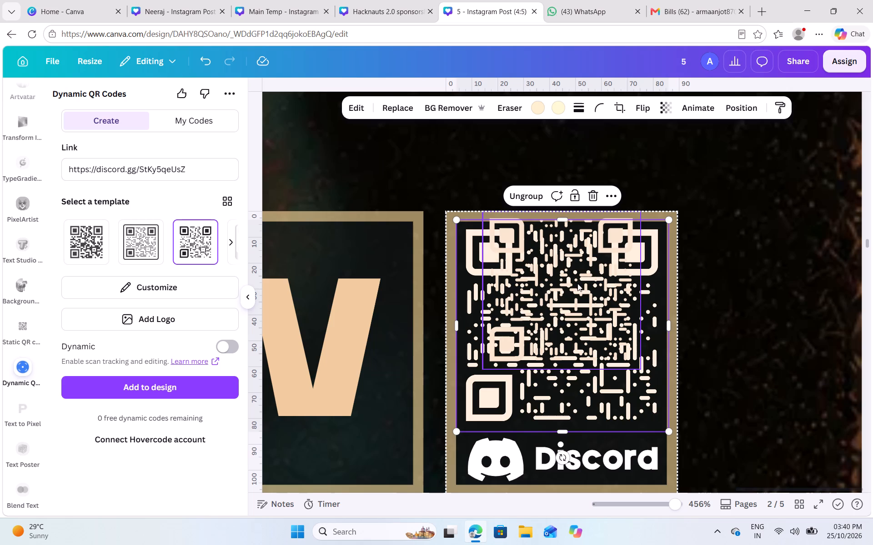
{"action": "left_click_drag", "start_coordinate": [574, 272], "coordinate": [550, 279]}
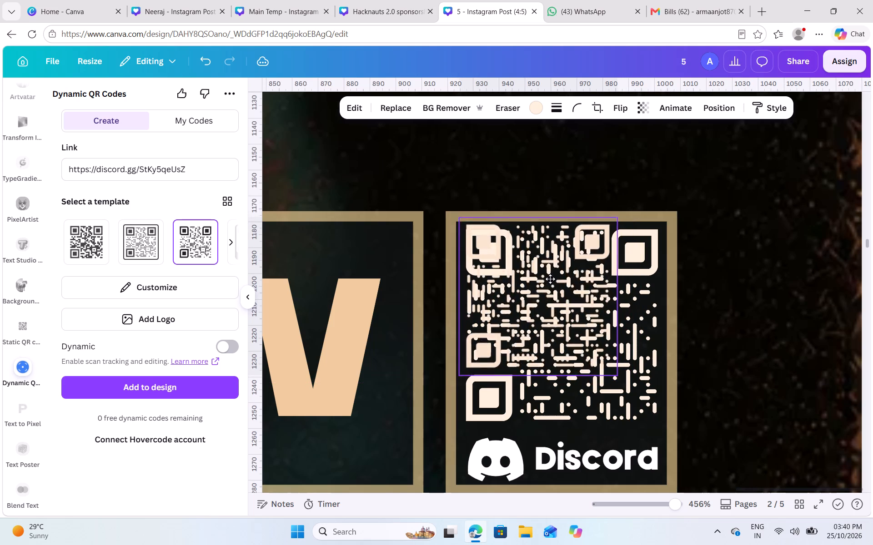
{"action": "left_click_drag", "start_coordinate": [550, 279], "coordinate": [550, 282]}
{"action": "left_click_drag", "start_coordinate": [618, 382], "coordinate": [626, 387]}
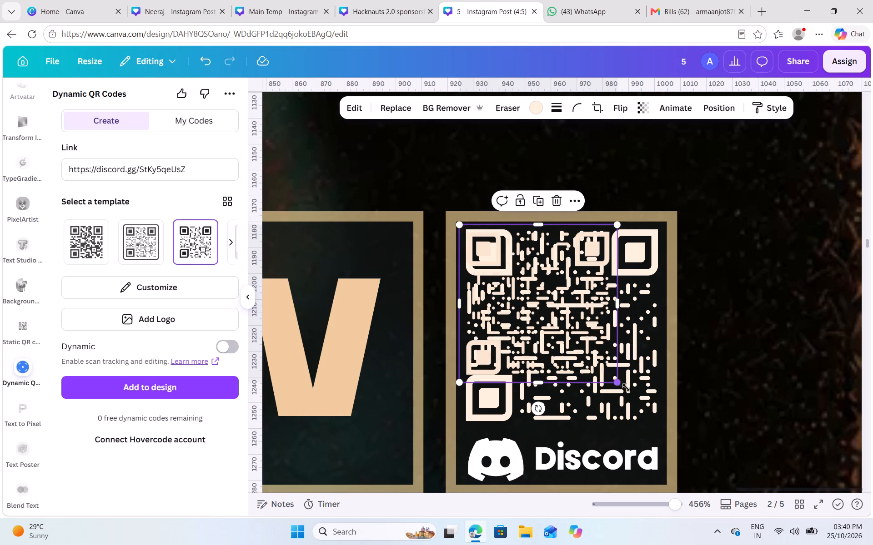
{"action": "left_click_drag", "start_coordinate": [626, 387], "coordinate": [671, 421]}
{"action": "left_click", "coordinate": [610, 376]}
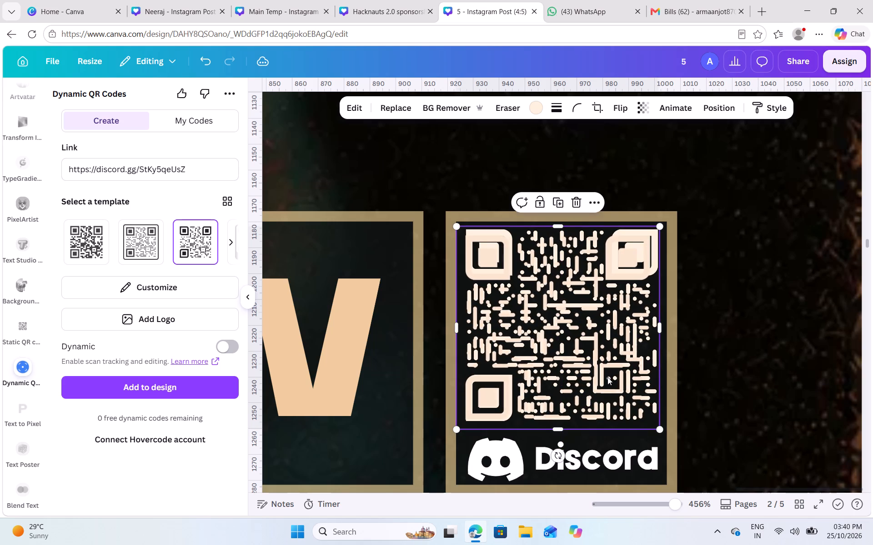
{"action": "left_click_drag", "start_coordinate": [662, 224], "coordinate": [667, 219]}
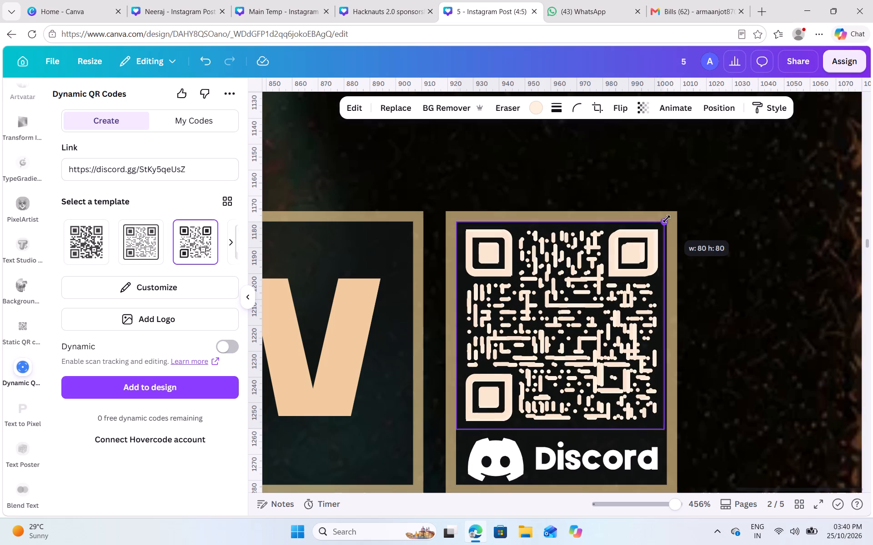
{"action": "left_click_drag", "start_coordinate": [667, 219], "coordinate": [667, 218]}
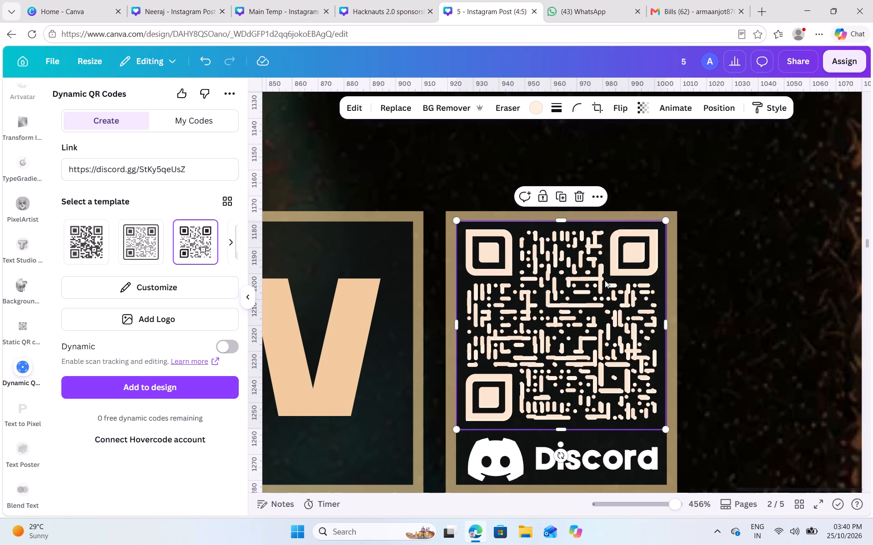
{"action": "left_click_drag", "start_coordinate": [574, 306], "coordinate": [681, 296]}
{"action": "left_click_drag", "start_coordinate": [661, 305], "coordinate": [629, 314]}
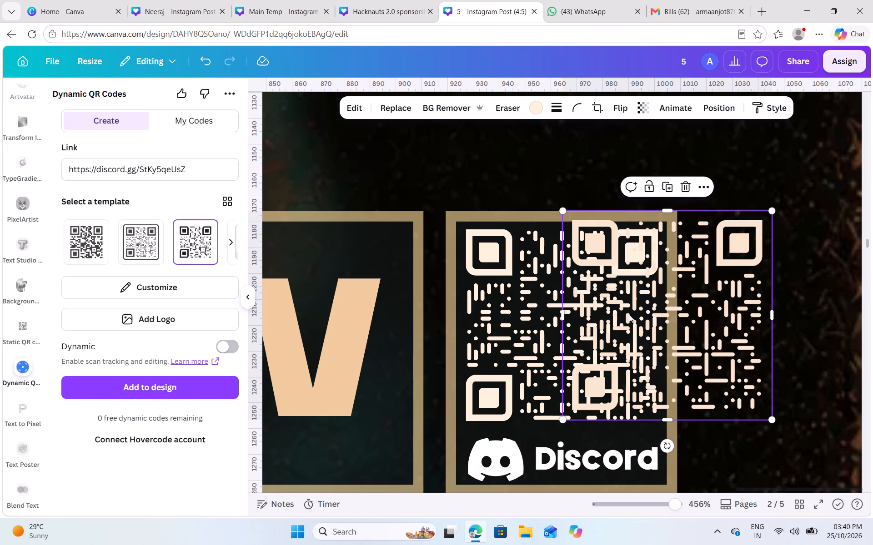
{"action": "left_click_drag", "start_coordinate": [629, 314], "coordinate": [557, 318]}
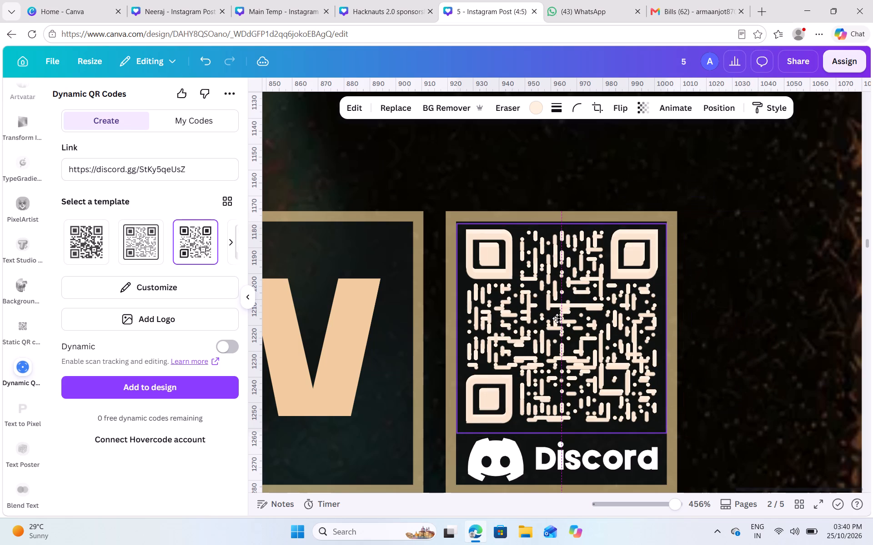
{"action": "left_click_drag", "start_coordinate": [557, 318], "coordinate": [555, 315]}
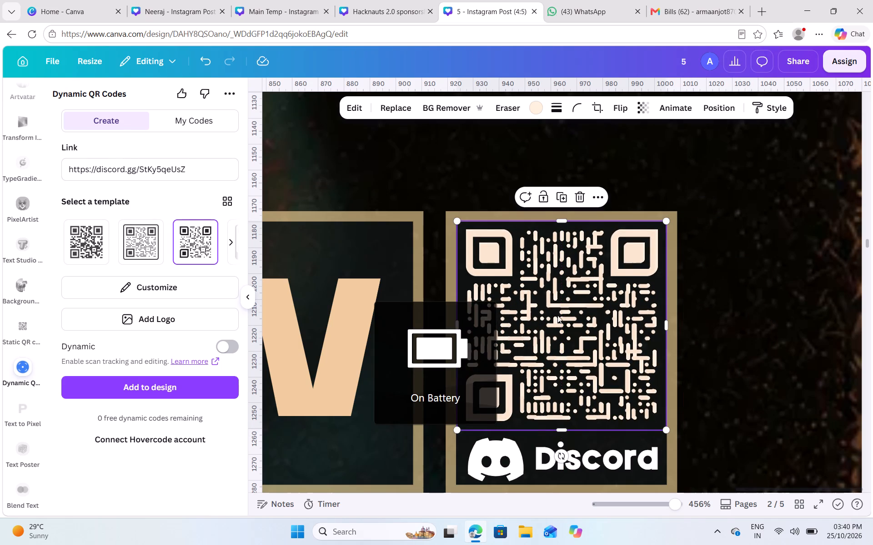
Nudge the recolored QR code sideways toward the page's outer edge to expose the original QR code in the Discord block.
{"action": "key", "text": "Right"}
{"action": "key", "text": "Right"}
{"action": "key", "text": "Right"}
{"action": "key", "text": "Right"}
{"action": "key", "text": "Right"}
{"action": "key", "text": "Right"}
{"action": "key", "text": "Right"}
{"action": "key", "text": "Right"}
{"action": "key", "text": "Right"}
{"action": "key", "text": "Right"}
{"action": "key", "text": "Right"}
{"action": "key", "text": "Right"}
{"action": "key", "text": "Right"}
{"action": "key", "text": "Right"}
{"action": "key", "text": "Right"}
{"action": "key", "text": "Right"}
{"action": "key", "text": "Right"}
{"action": "key", "text": "Right"}
{"action": "key", "text": "Right"}
{"action": "key", "text": "Right"}
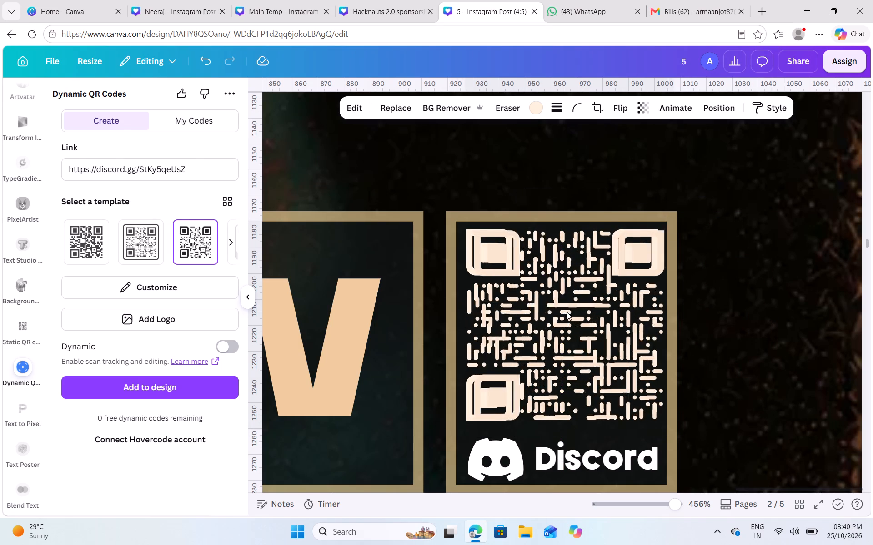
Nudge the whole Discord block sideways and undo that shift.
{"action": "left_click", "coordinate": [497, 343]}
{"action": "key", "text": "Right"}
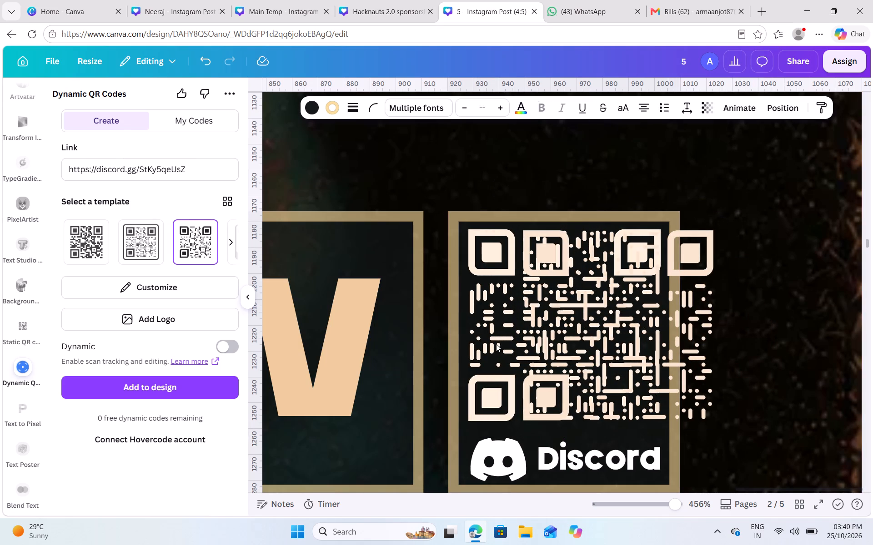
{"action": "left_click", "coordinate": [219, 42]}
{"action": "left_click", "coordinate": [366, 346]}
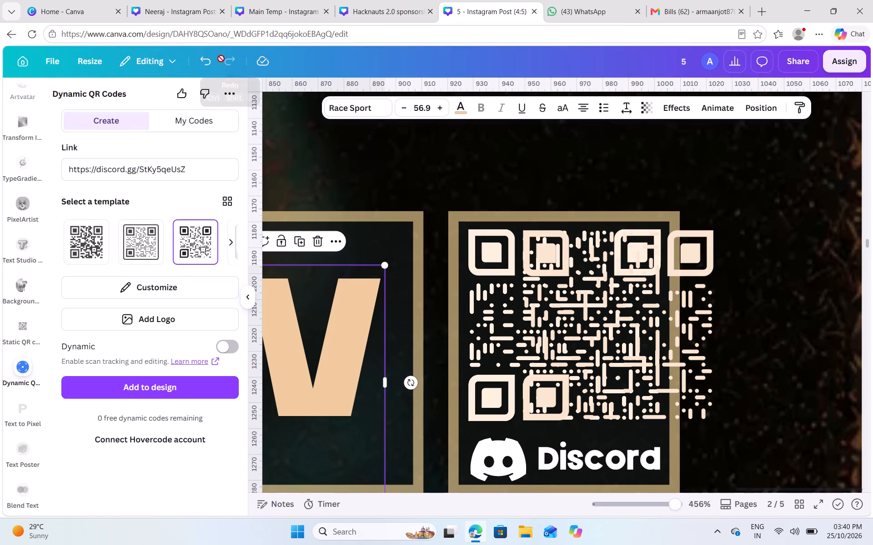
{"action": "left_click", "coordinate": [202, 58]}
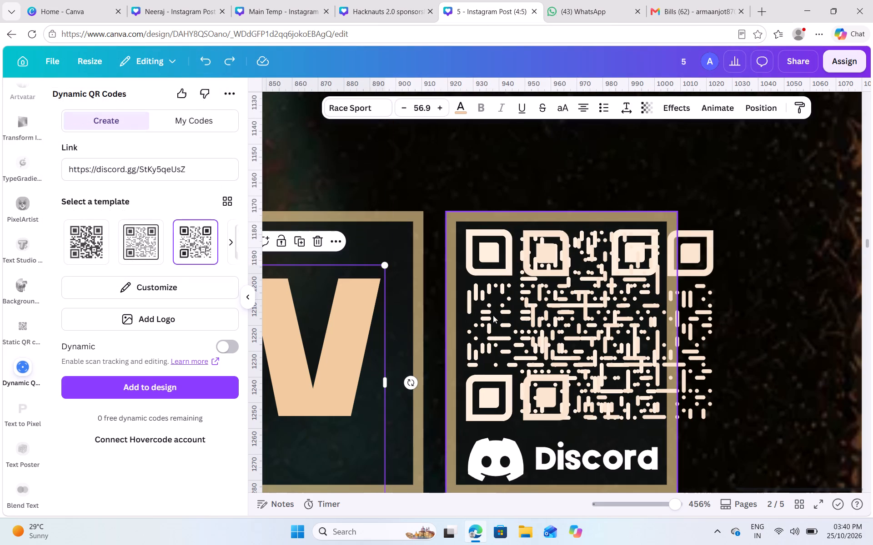
Delete the original QR code inside the Discord block, keeping the frame and the Discord label.
{"action": "left_click", "coordinate": [479, 325]}
{"action": "left_click", "coordinate": [482, 325]}
{"action": "left_click", "coordinate": [482, 325]}
{"action": "left_click", "coordinate": [482, 325]}
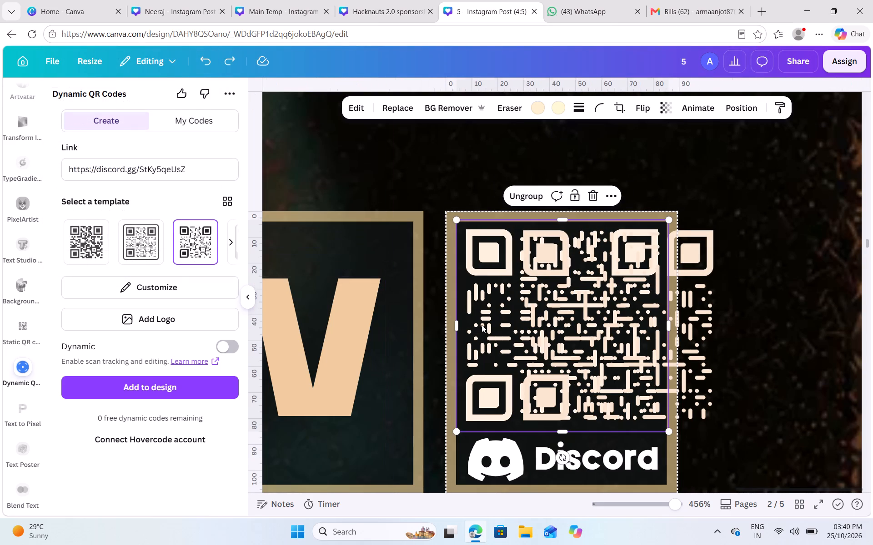
{"action": "left_click", "coordinate": [499, 369]}
{"action": "left_click", "coordinate": [499, 369]}
{"action": "left_click", "coordinate": [487, 325]}
{"action": "left_click", "coordinate": [487, 323]}
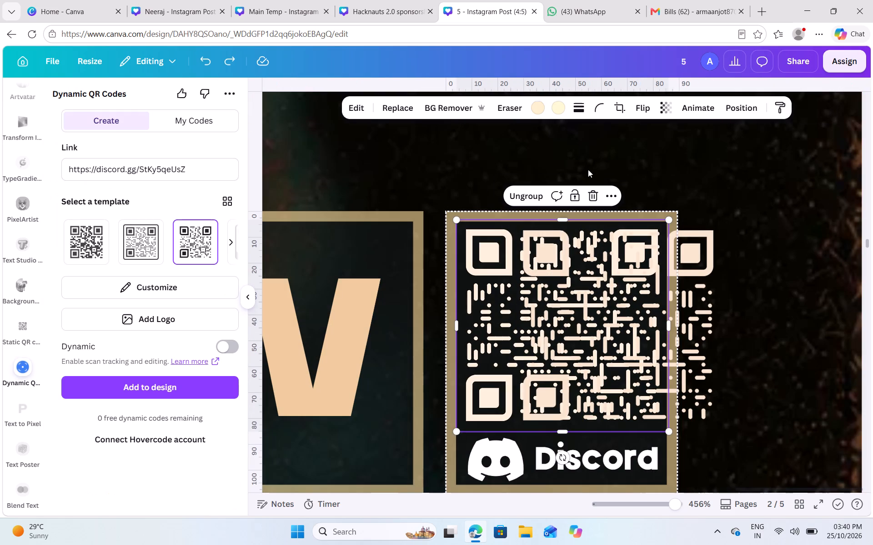
{"action": "left_click", "coordinate": [599, 200]}
Nudge the recolored QR code back until it sits centered inside the Discord block's frame above the label.
{"action": "left_click", "coordinate": [609, 305]}
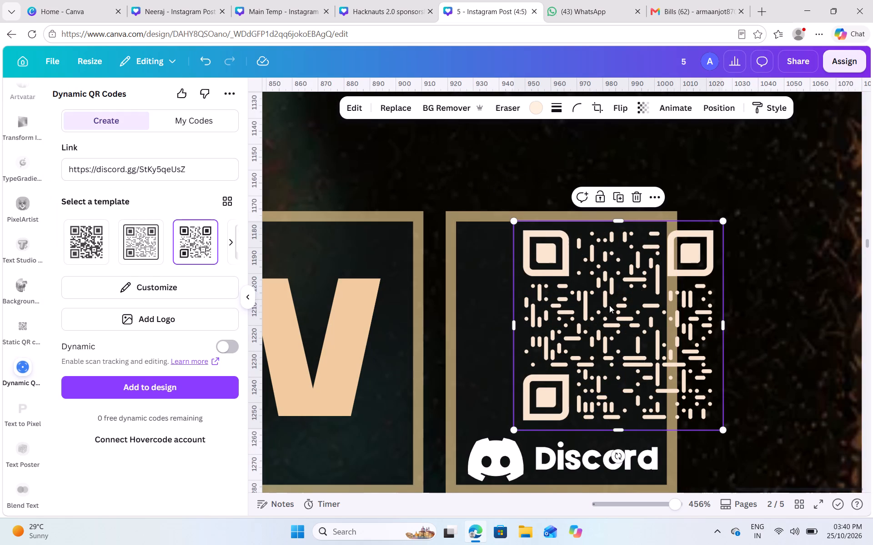
{"action": "key", "text": "Left"}
{"action": "key", "text": "Left"}
{"action": "key", "text": "Left"}
{"action": "key", "text": "Left"}
{"action": "key", "text": "Left"}
{"action": "key", "text": "Left"}
{"action": "key", "text": "Left"}
{"action": "key", "text": "Left"}
{"action": "key", "text": "Left"}
{"action": "key", "text": "Left"}
{"action": "key", "text": "Left"}
{"action": "key", "text": "Left"}
{"action": "key", "text": "Left"}
{"action": "key", "text": "Left"}
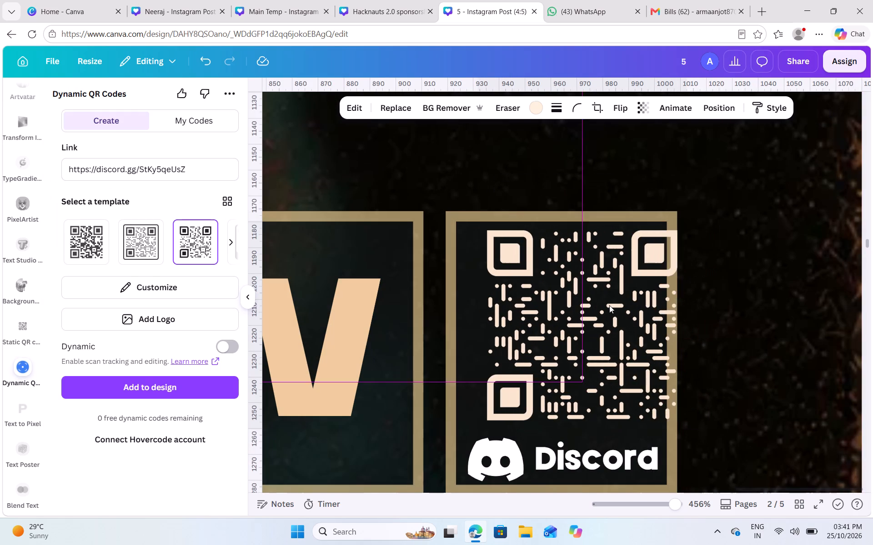
{"action": "left_click", "coordinate": [609, 305]}
{"action": "key", "text": "Left"}
{"action": "key", "text": "Left"}
{"action": "key", "text": "Left"}
{"action": "key", "text": "Left"}
{"action": "key", "text": "Left"}
{"action": "key", "text": "Left"}
{"action": "key", "text": "Left"}
{"action": "key", "text": "Left"}
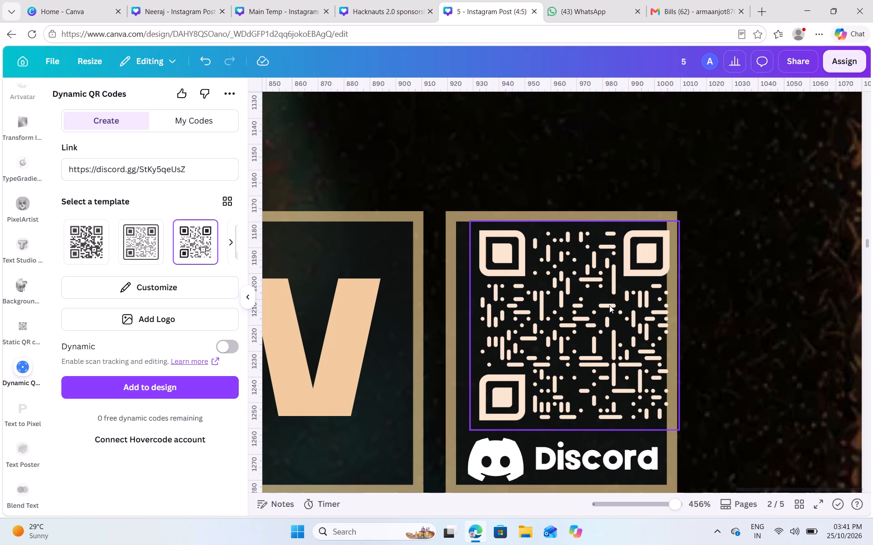
{"action": "left_click", "coordinate": [567, 345]}
{"action": "key", "text": "Left"}
{"action": "key", "text": "Left"}
{"action": "key", "text": "Left"}
{"action": "key", "text": "Left"}
{"action": "key", "text": "Left"}
{"action": "key", "text": "Left"}
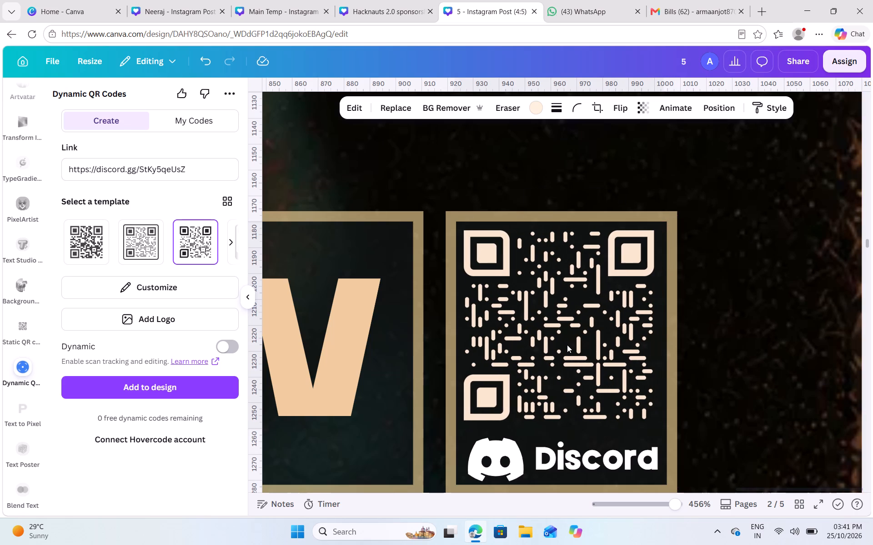
{"action": "key", "text": "Right"}
{"action": "left_click", "coordinate": [567, 344]}
{"action": "key", "text": "Right"}
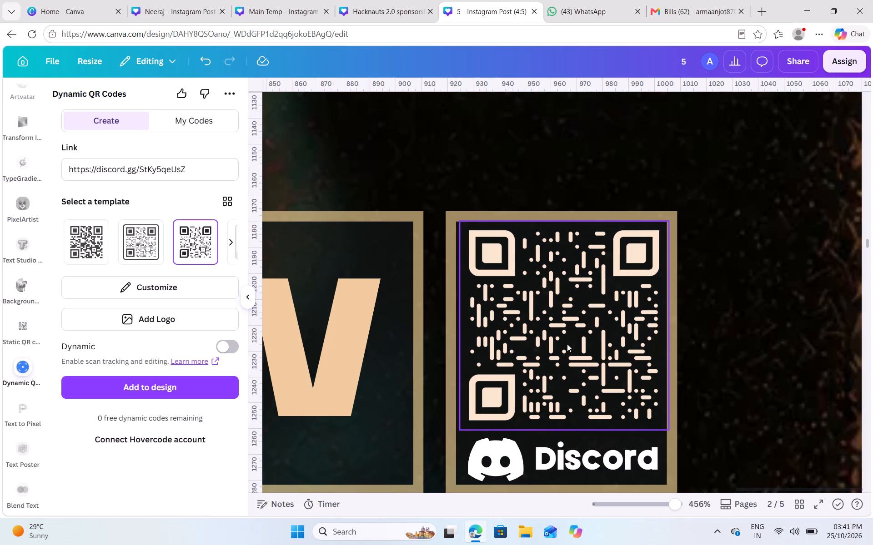
{"action": "left_click", "coordinate": [695, 297]}
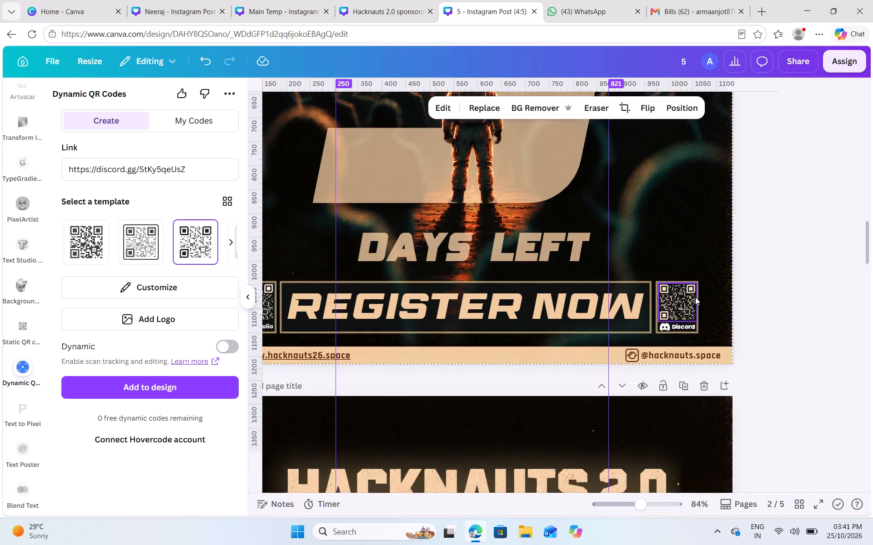
Duplicate the Discord block's new QR code and place the copy just above the Devfolio block, clear of REGISTER NOW.
{"action": "left_click", "coordinate": [722, 296]}
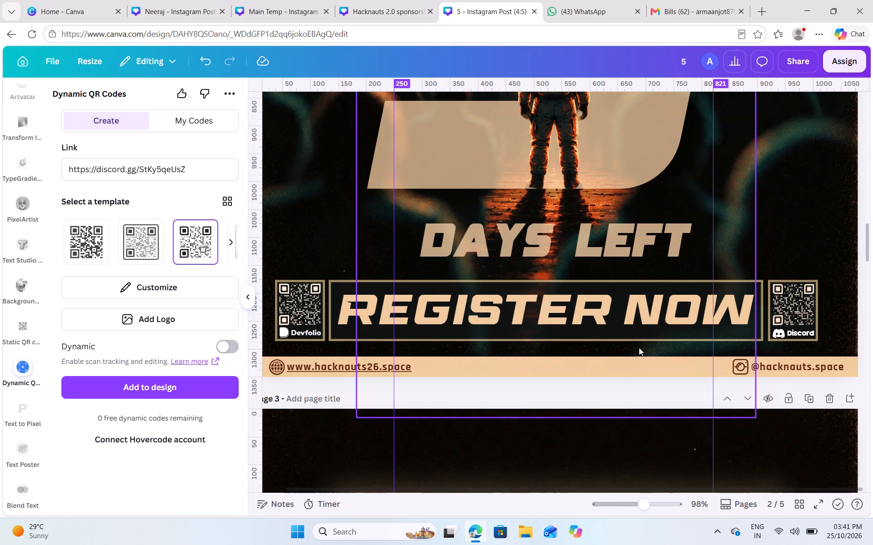
{"action": "left_click", "coordinate": [798, 301]}
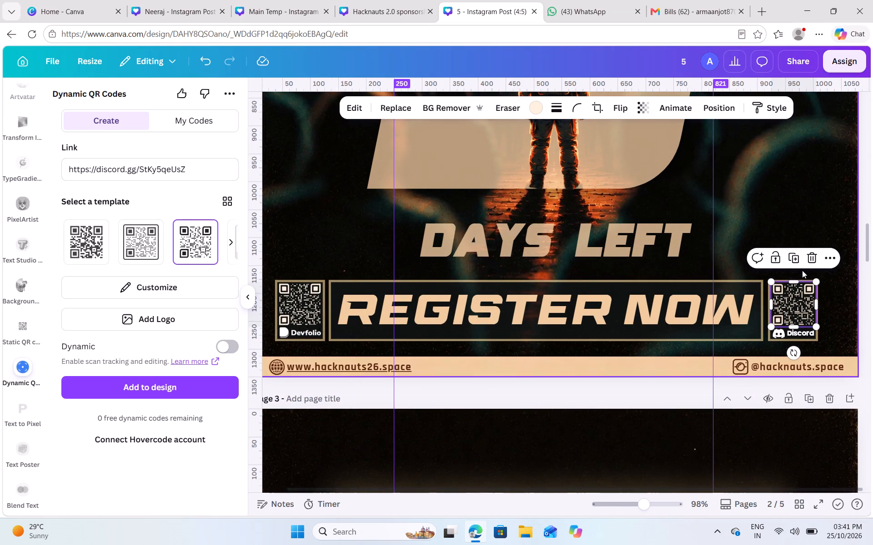
{"action": "left_click", "coordinate": [793, 257]}
{"action": "left_click_drag", "start_coordinate": [800, 307], "coordinate": [381, 302]}
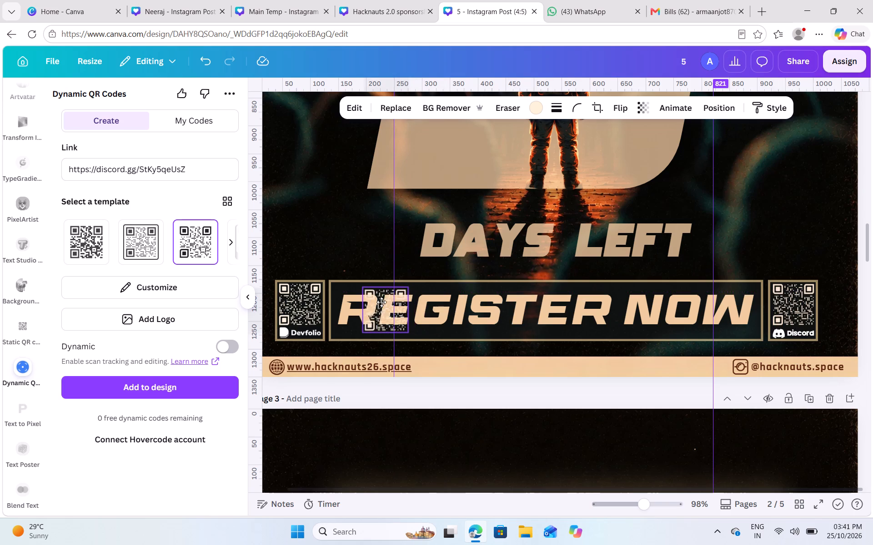
{"action": "left_click_drag", "start_coordinate": [381, 302], "coordinate": [381, 302]}
{"action": "scroll", "coordinate": [381, 302], "scroll_direction": "right", "scroll_amount": 3}
{"action": "left_click", "coordinate": [356, 301]}
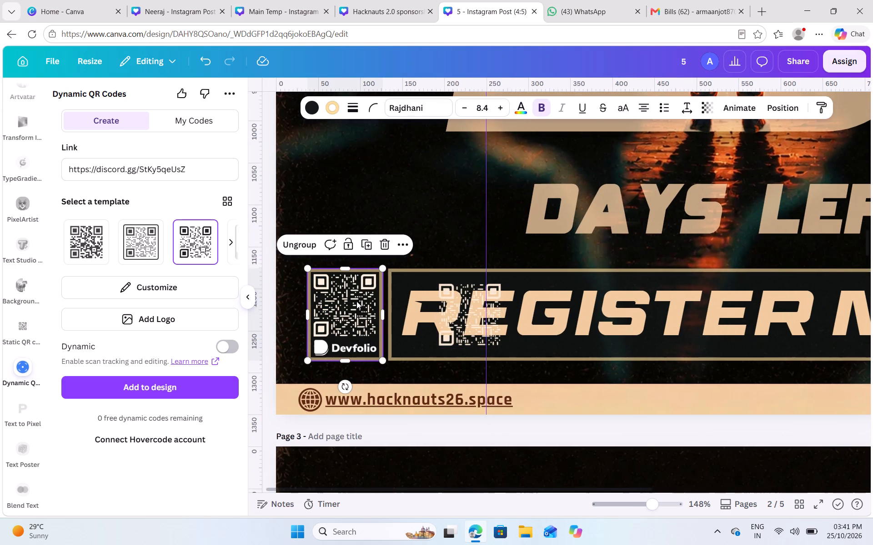
{"action": "left_click", "coordinate": [341, 307]}
{"action": "left_click", "coordinate": [469, 316]}
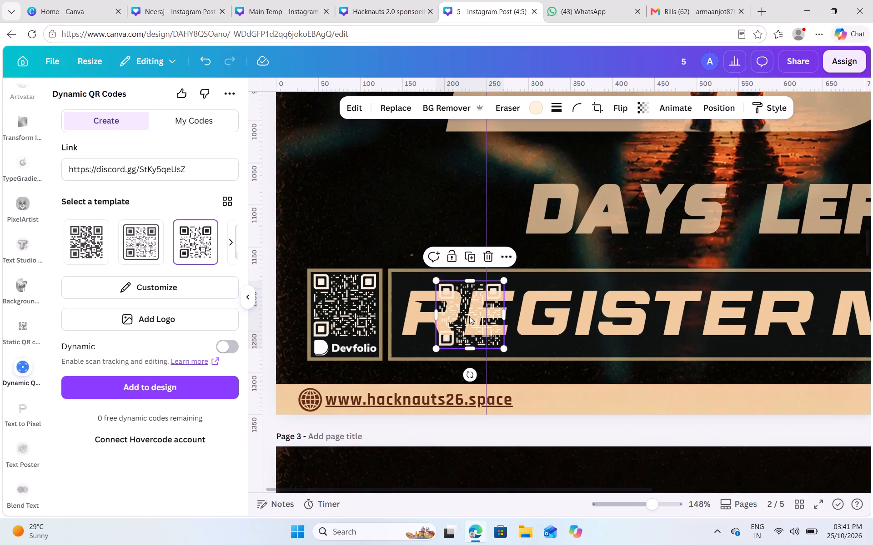
{"action": "left_click_drag", "start_coordinate": [469, 315], "coordinate": [418, 230]}
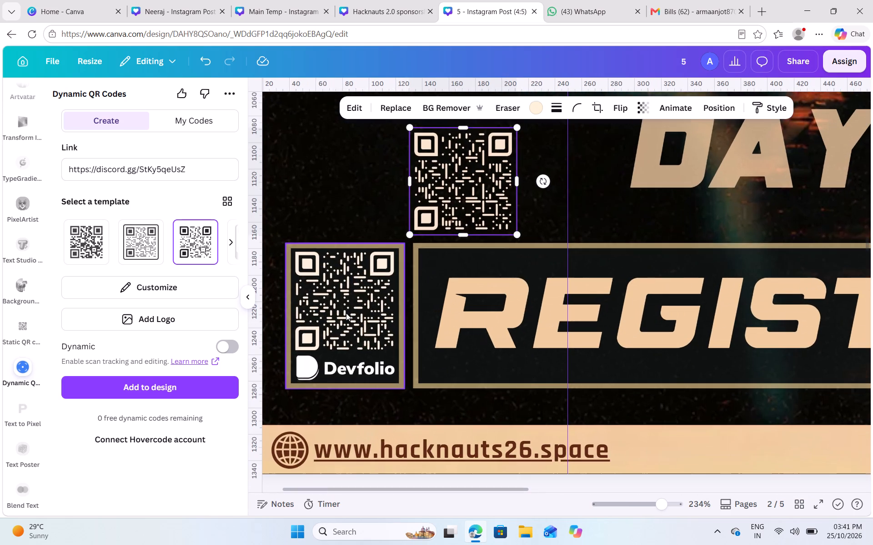
Select the QR code inside the Devfolio block and examine its image editing options.
{"action": "left_click", "coordinate": [348, 309]}
{"action": "double_click", "coordinate": [348, 306]}
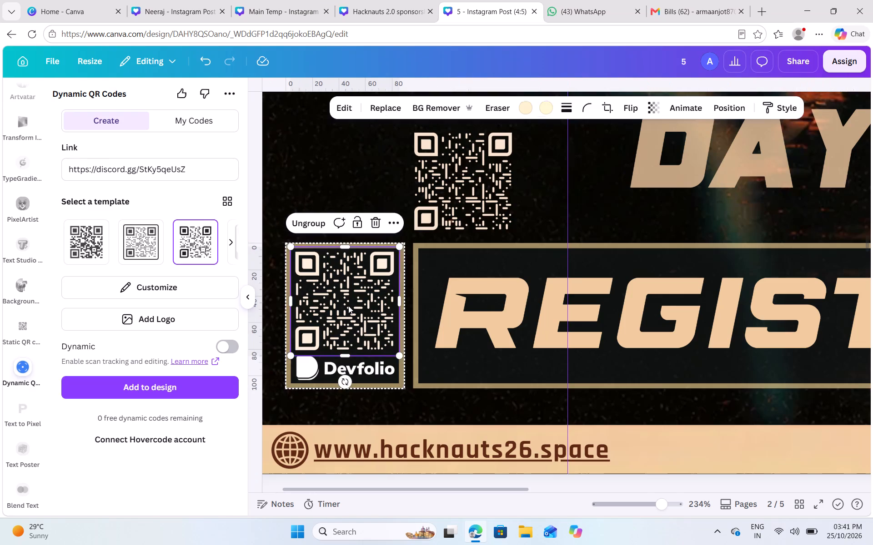
{"action": "left_click", "coordinate": [353, 193]}
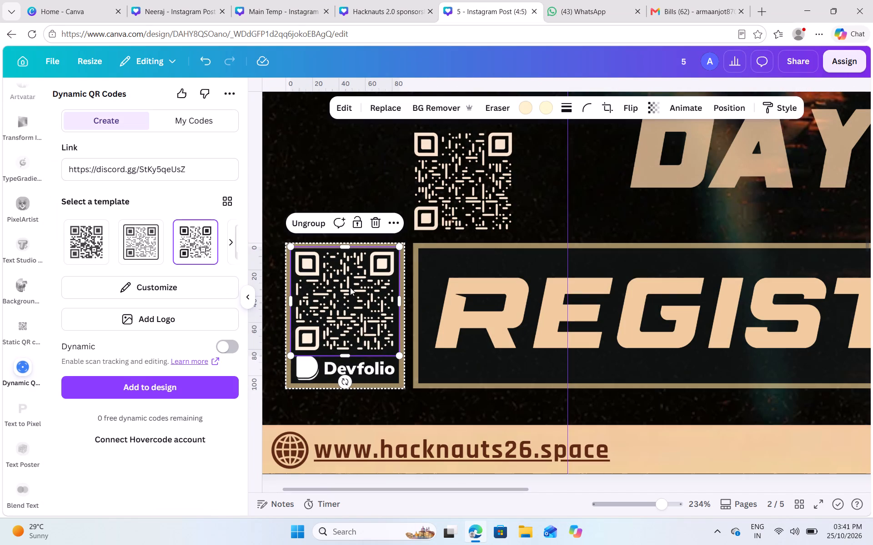
{"action": "left_click", "coordinate": [342, 290]}
{"action": "left_click", "coordinate": [345, 281]}
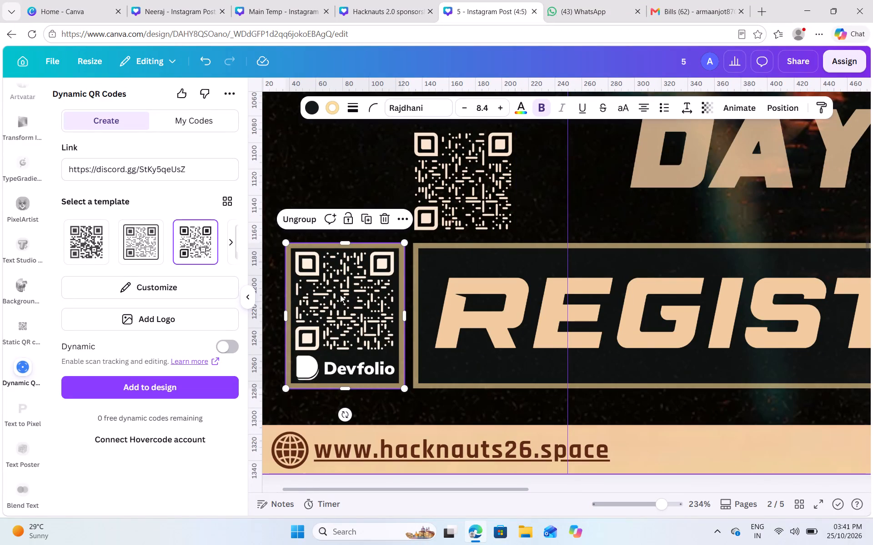
{"action": "left_click", "coordinate": [342, 294]}
{"action": "left_click", "coordinate": [345, 104]}
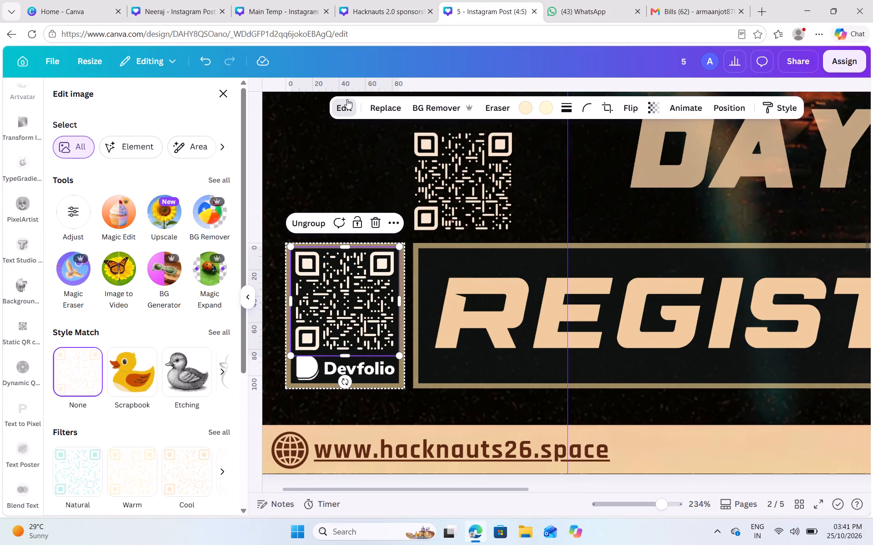
{"action": "left_click", "coordinate": [343, 105]}
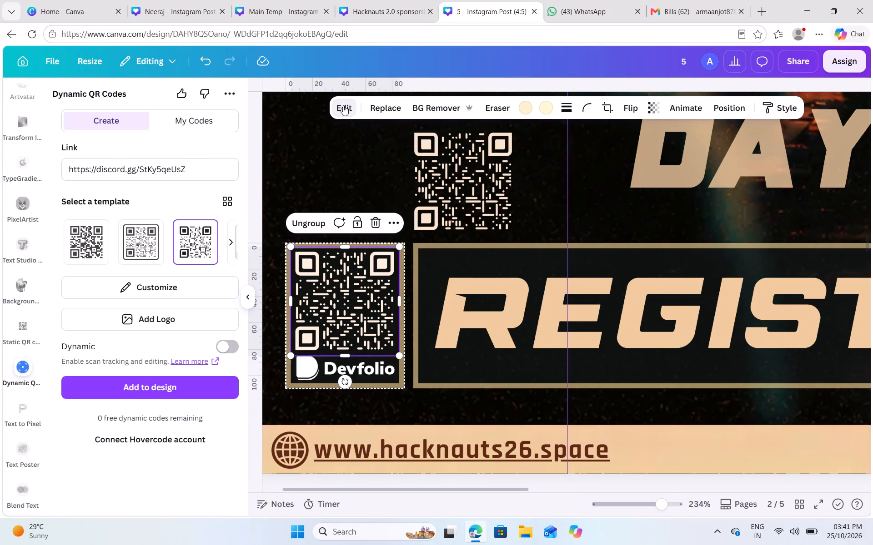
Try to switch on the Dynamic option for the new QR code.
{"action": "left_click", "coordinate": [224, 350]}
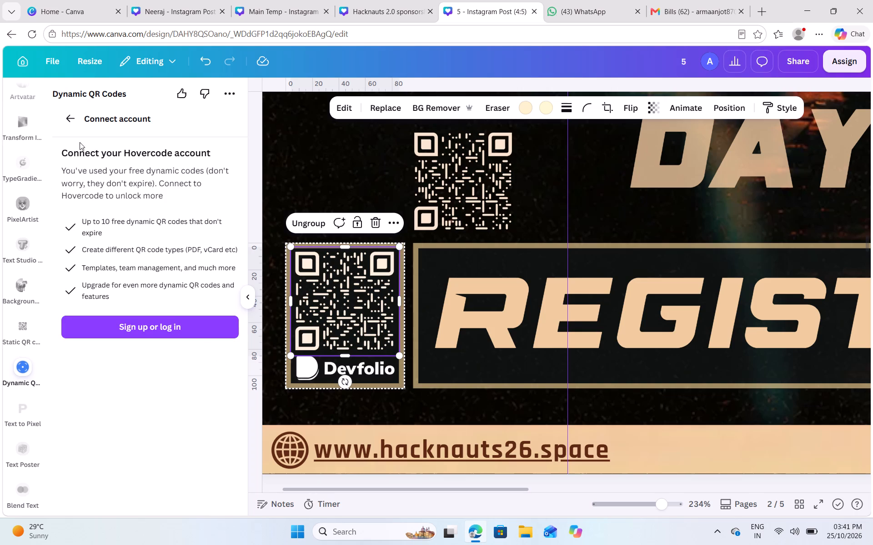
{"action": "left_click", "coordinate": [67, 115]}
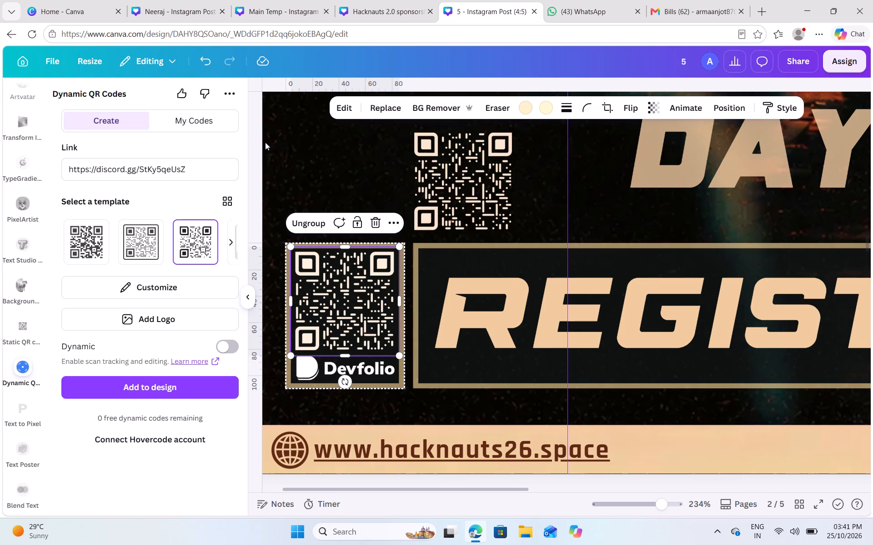
Look through the previously created QR codes for a Devfolio one, ending back at the new-code settings.
{"action": "left_click", "coordinate": [216, 128]}
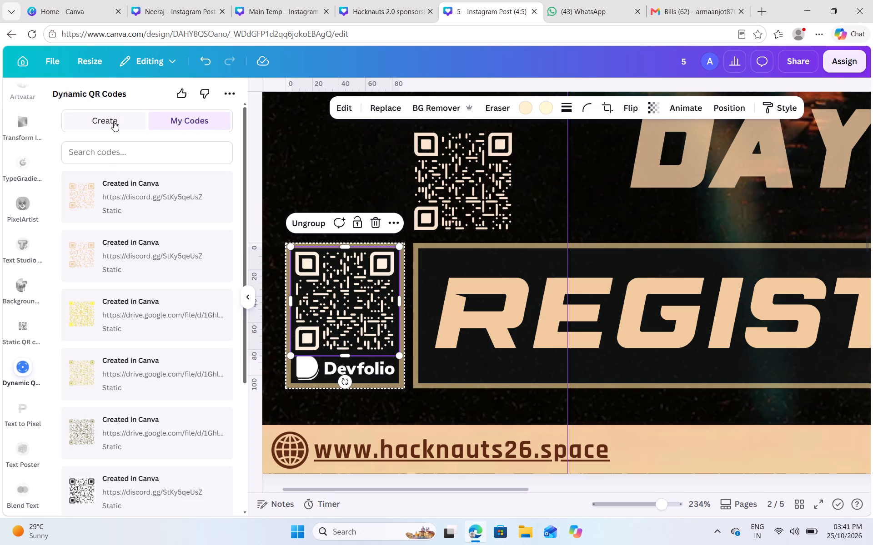
{"action": "scroll", "coordinate": [158, 269], "scroll_direction": "down", "scroll_amount": 11}
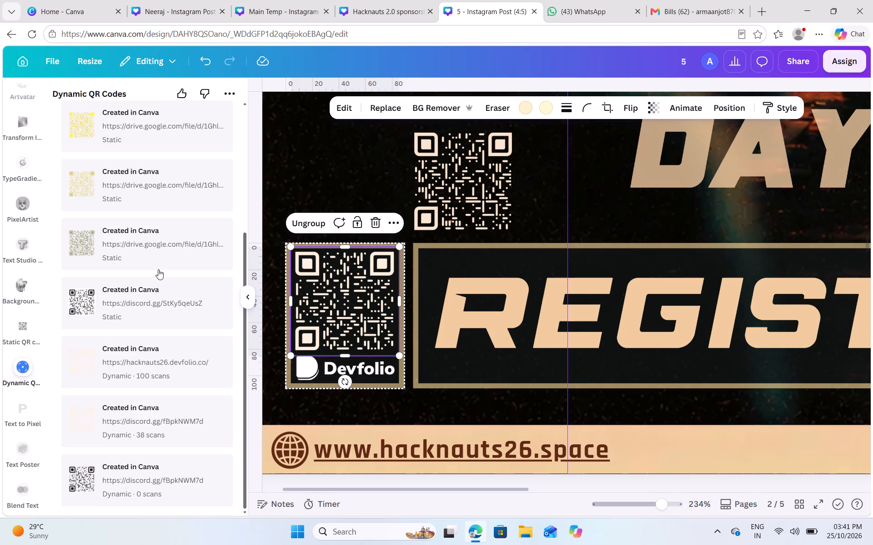
{"action": "scroll", "coordinate": [158, 269], "scroll_direction": "up", "scroll_amount": 5}
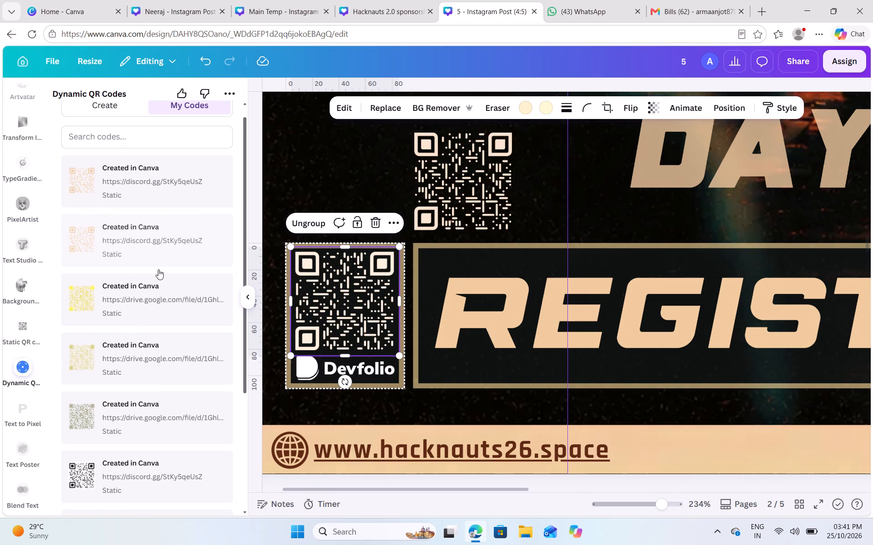
{"action": "scroll", "coordinate": [158, 269], "scroll_direction": "down", "scroll_amount": 3}
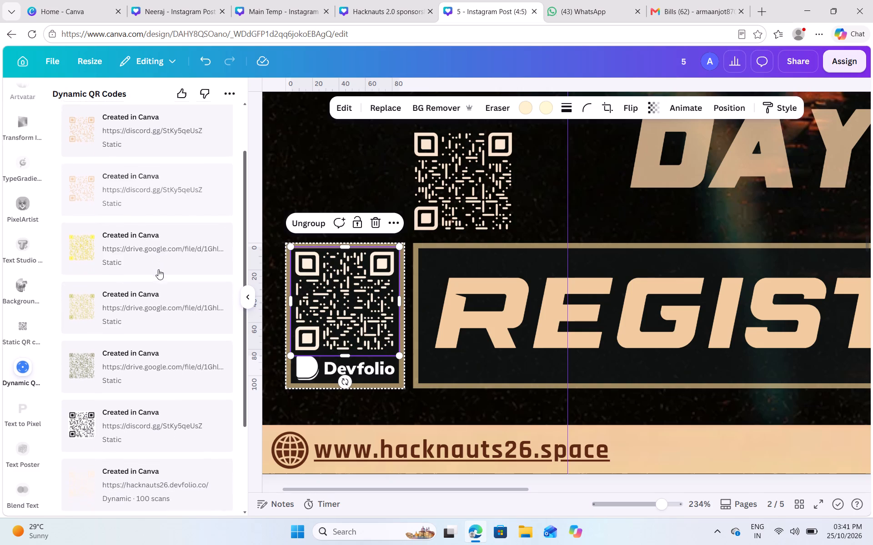
{"action": "scroll", "coordinate": [158, 269], "scroll_direction": "down", "scroll_amount": 7}
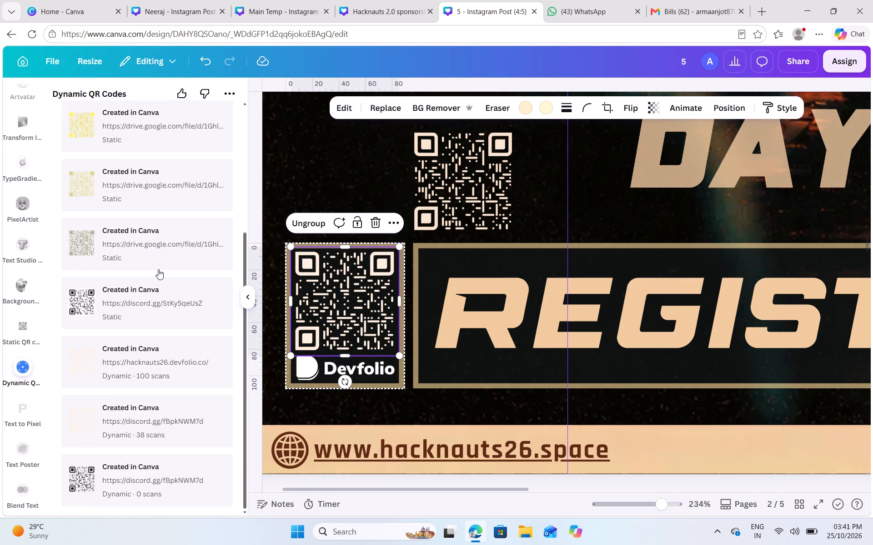
{"action": "scroll", "coordinate": [158, 269], "scroll_direction": "down", "scroll_amount": 5}
{"action": "scroll", "coordinate": [158, 269], "scroll_direction": "up", "scroll_amount": 7}
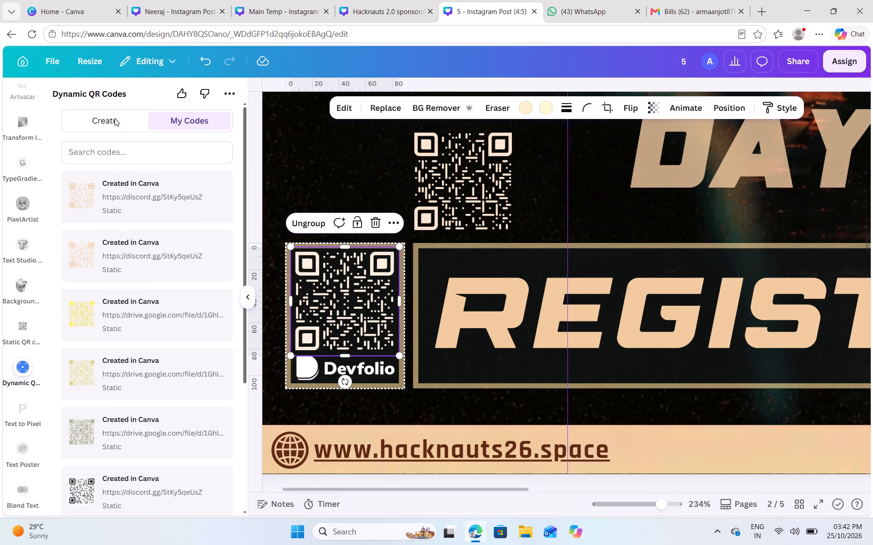
{"action": "left_click", "coordinate": [114, 122]}
{"action": "left_click", "coordinate": [116, 125]}
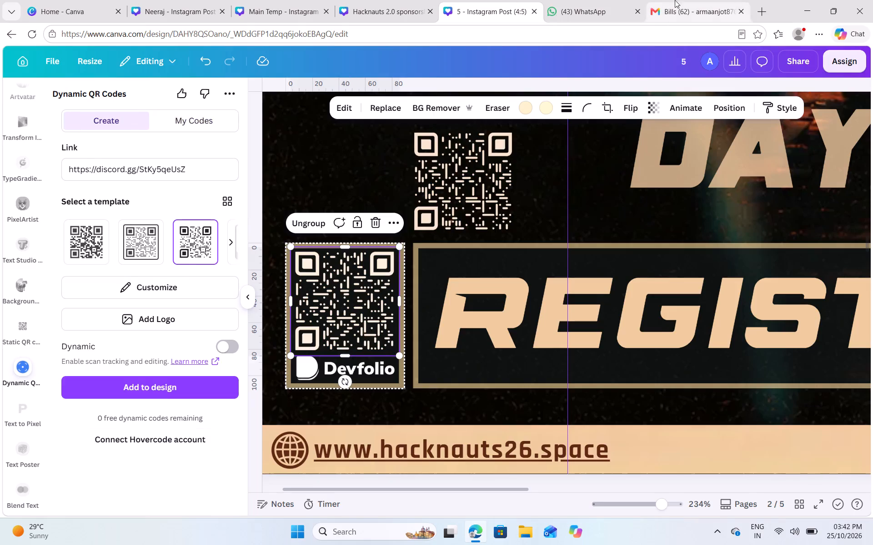
Open the Hacknauts 2.0 website, hacknauts26.space, in a new browser tab.
{"action": "left_click", "coordinate": [760, 5]}
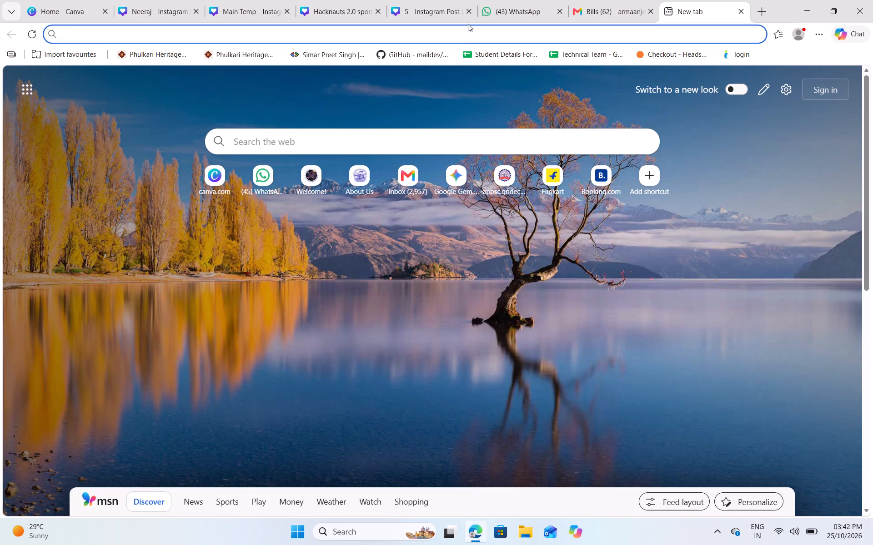
{"action": "type", "text": "ha"}
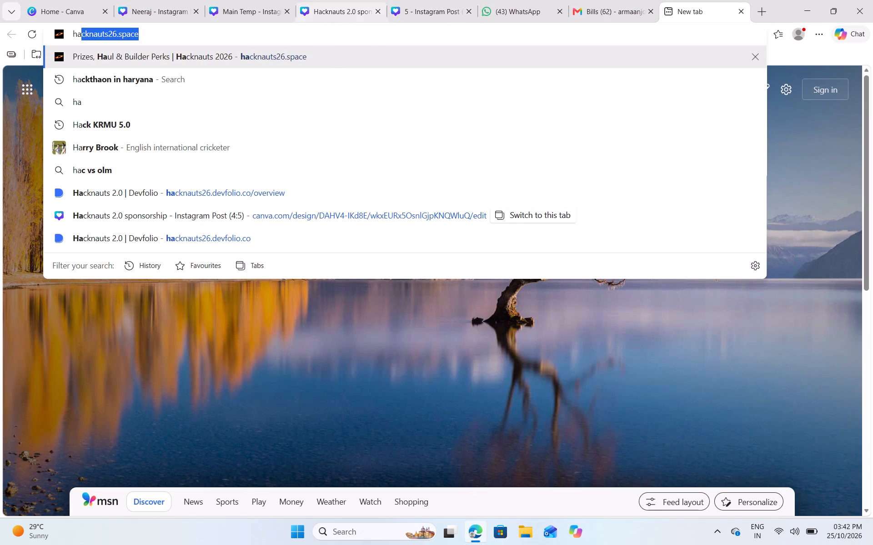
{"action": "left_click", "coordinate": [327, 59]}
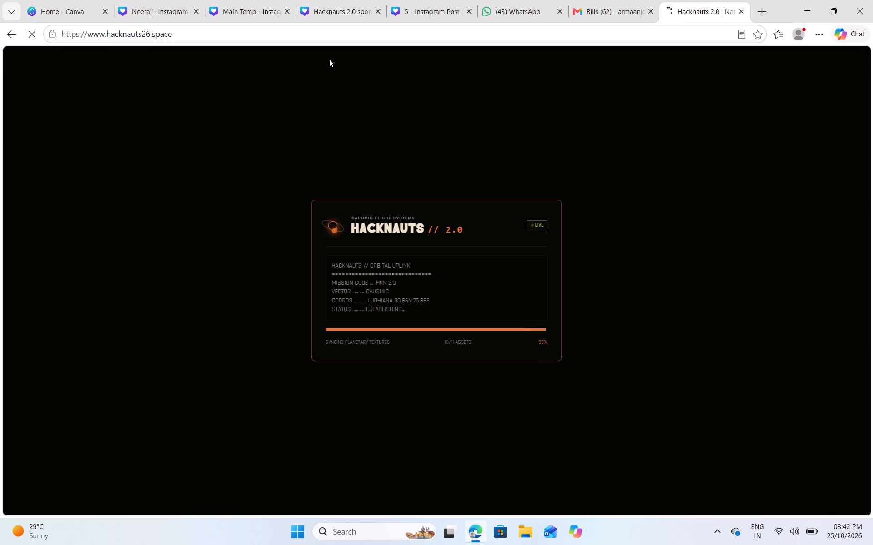
{"action": "left_click", "coordinate": [329, 59]}
{"action": "scroll", "coordinate": [329, 59], "scroll_direction": "up", "scroll_amount": 1}
{"action": "scroll", "coordinate": [417, 220], "scroll_direction": "up", "scroll_amount": 1}
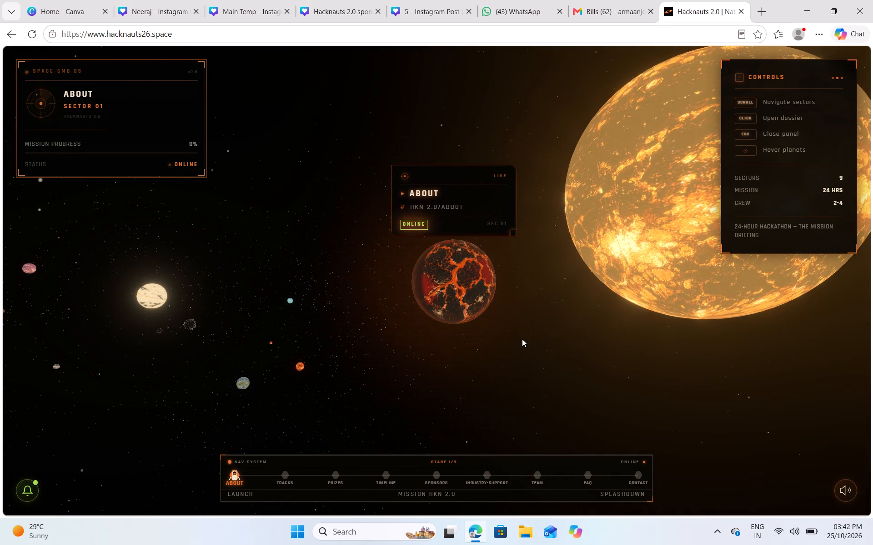
{"action": "scroll", "coordinate": [518, 354], "scroll_direction": "up", "scroll_amount": 1}
{"action": "scroll", "coordinate": [523, 400], "scroll_direction": "right", "scroll_amount": 4}
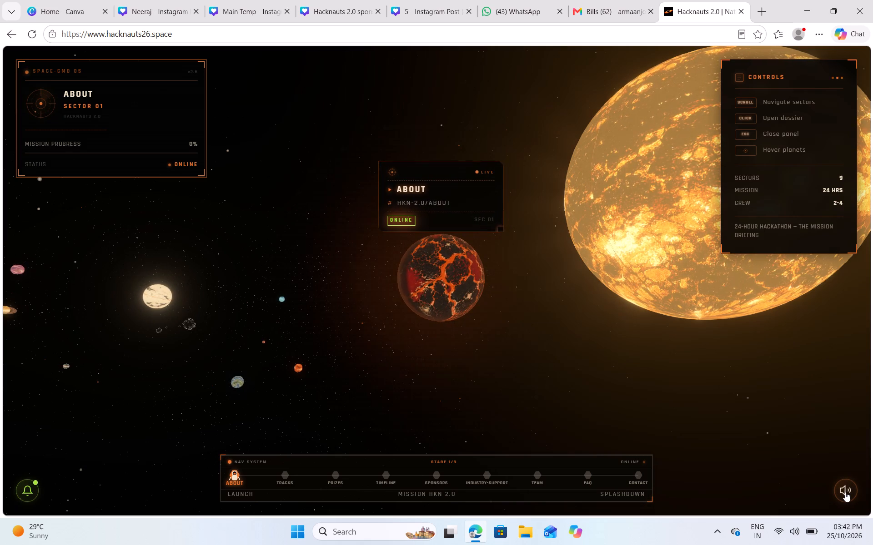
Mute the background sound on the Hacknauts website.
{"action": "left_click", "coordinate": [845, 492]}
{"action": "left_click", "coordinate": [845, 492]}
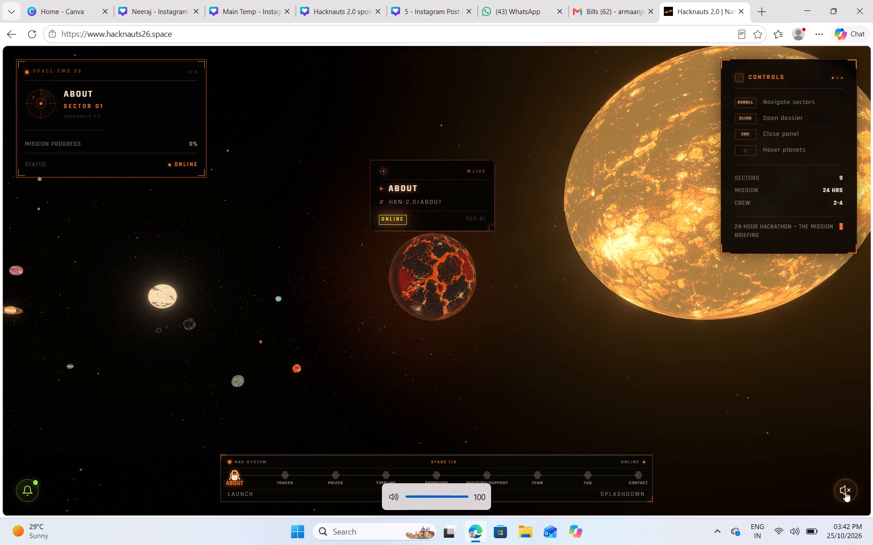
{"action": "left_click", "coordinate": [845, 492]}
{"action": "left_click", "coordinate": [845, 492]}
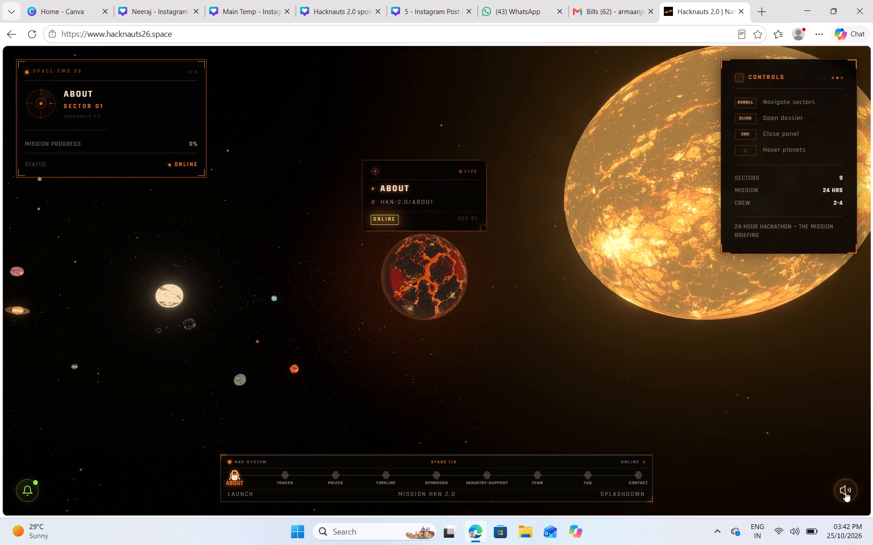
{"action": "left_click", "coordinate": [845, 492]}
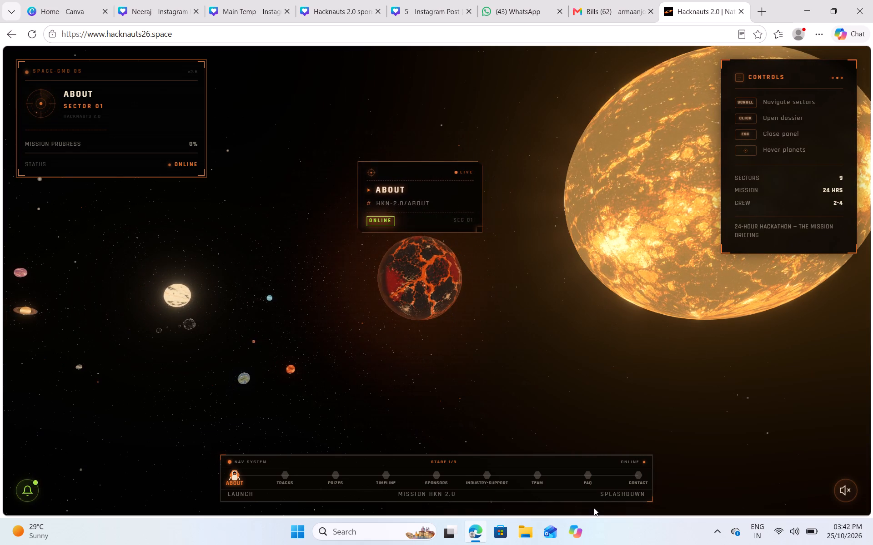
Open the Contact sector's dossier on the Hacknauts website and look through its listed contact channels and location.
{"action": "left_click", "coordinate": [640, 471]}
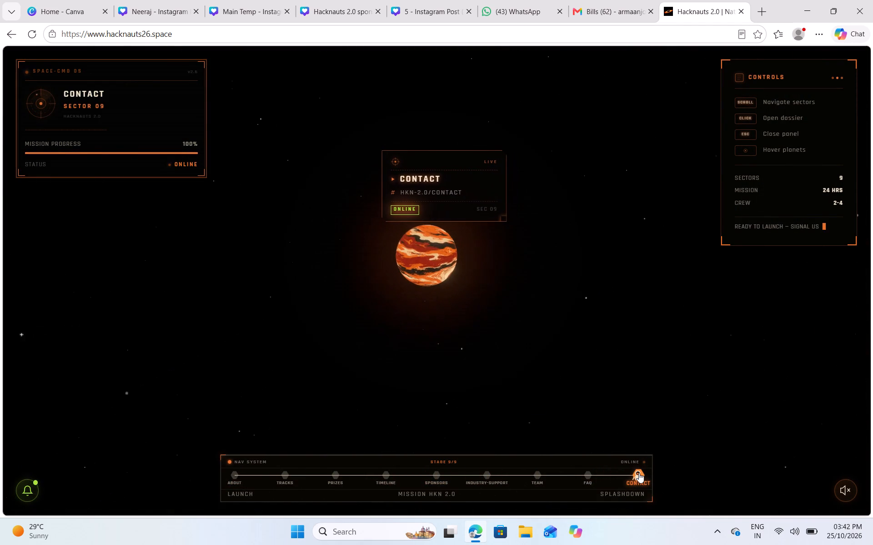
{"action": "scroll", "coordinate": [372, 268], "scroll_direction": "right", "scroll_amount": 1}
{"action": "left_click", "coordinate": [424, 185]}
{"action": "left_click", "coordinate": [391, 208]}
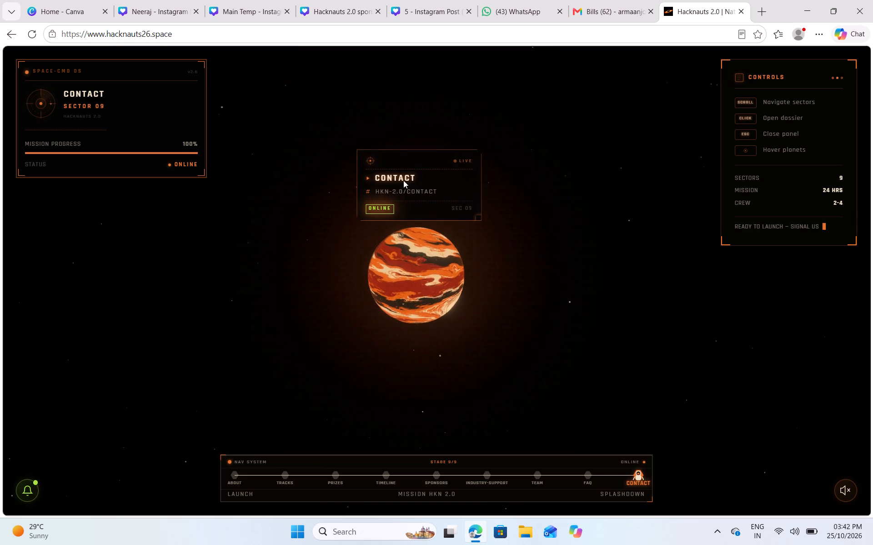
{"action": "scroll", "coordinate": [379, 156], "scroll_direction": "up", "scroll_amount": 1}
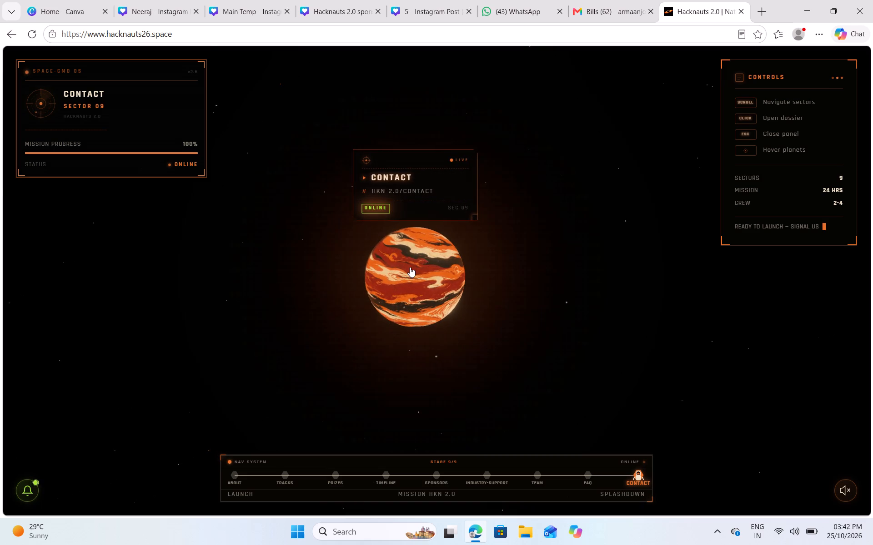
{"action": "scroll", "coordinate": [410, 267], "scroll_direction": "up", "scroll_amount": 1}
{"action": "left_click", "coordinate": [410, 268]}
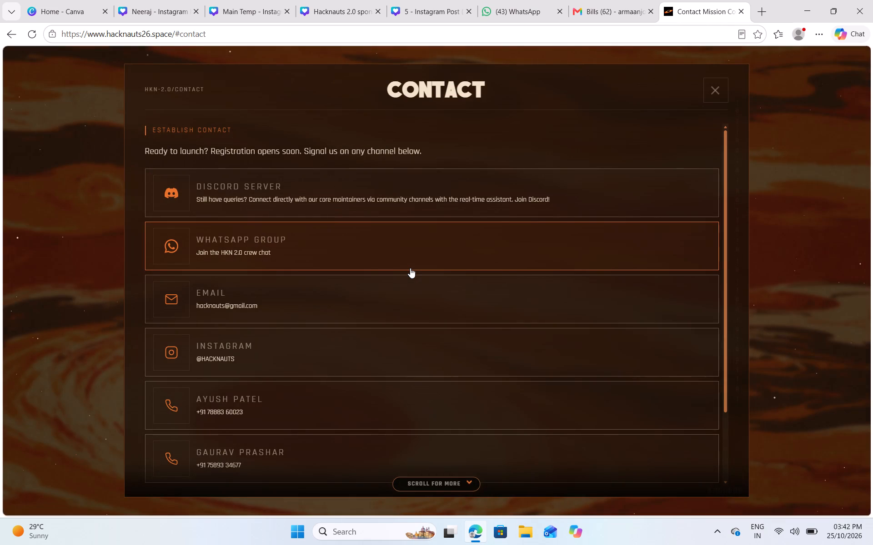
{"action": "scroll", "coordinate": [410, 268], "scroll_direction": "down", "scroll_amount": 3}
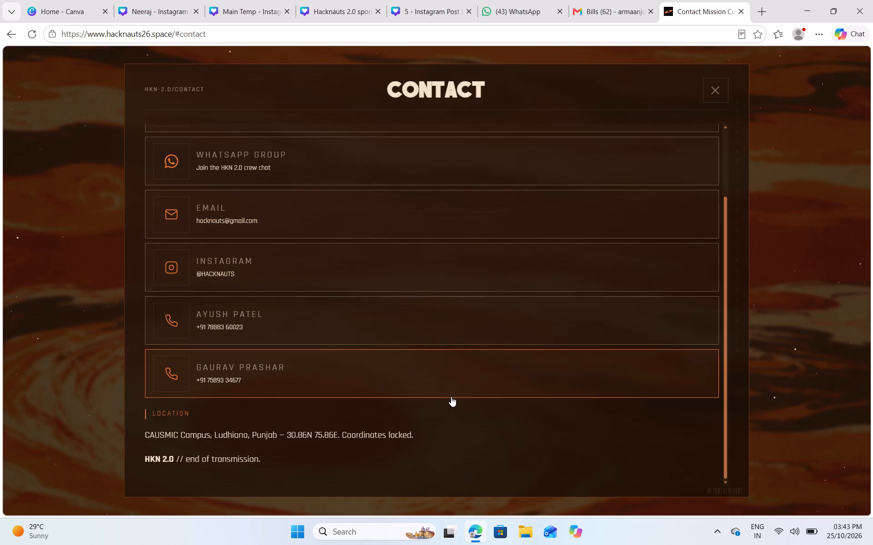
{"action": "scroll", "coordinate": [461, 389], "scroll_direction": "up", "scroll_amount": 1}
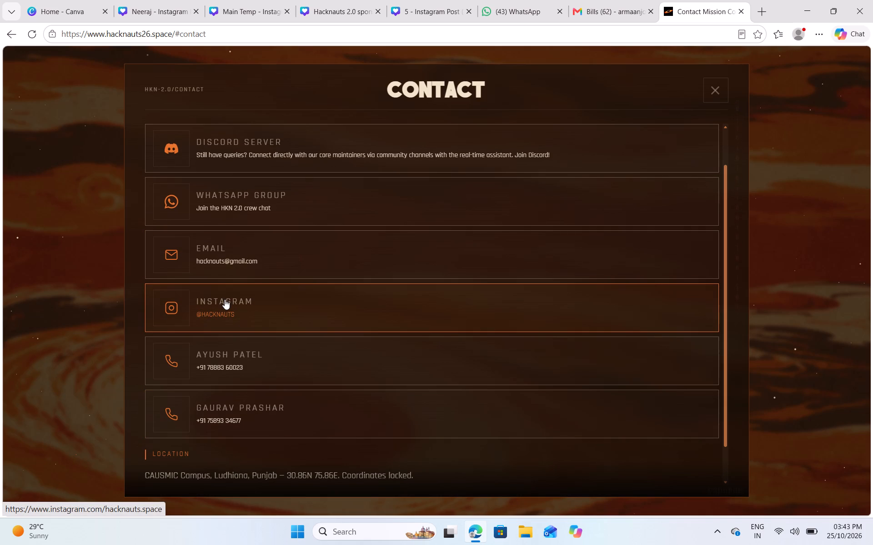
{"action": "scroll", "coordinate": [225, 299], "scroll_direction": "down", "scroll_amount": 1}
{"action": "scroll", "coordinate": [243, 228], "scroll_direction": "down", "scroll_amount": 1}
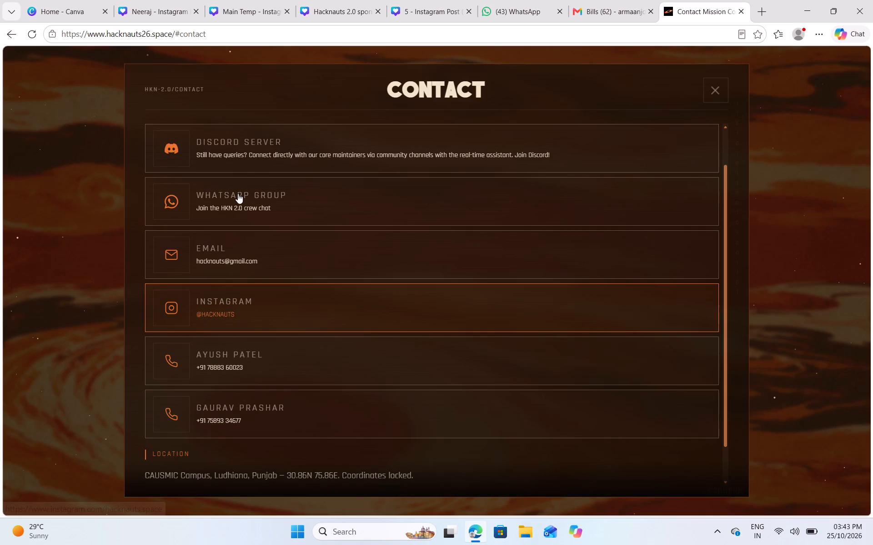
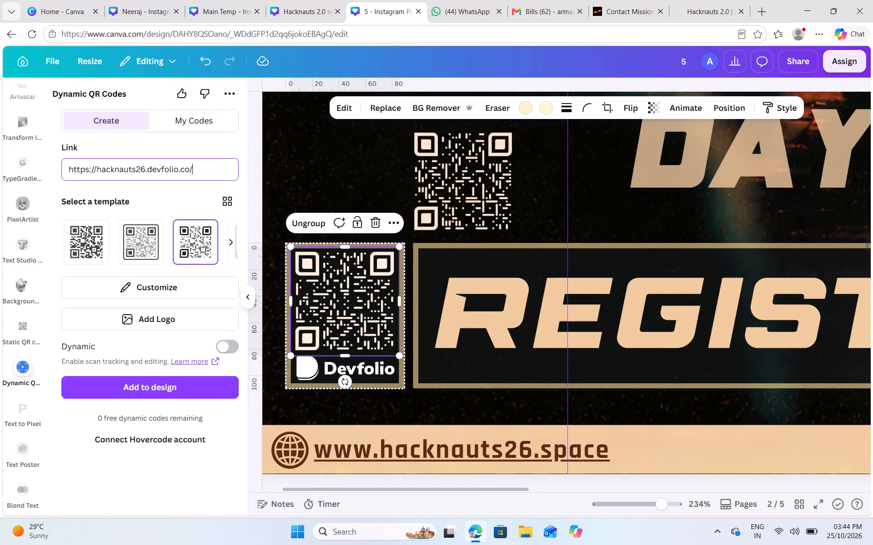
{"action": "left_click", "coordinate": [215, 390]}
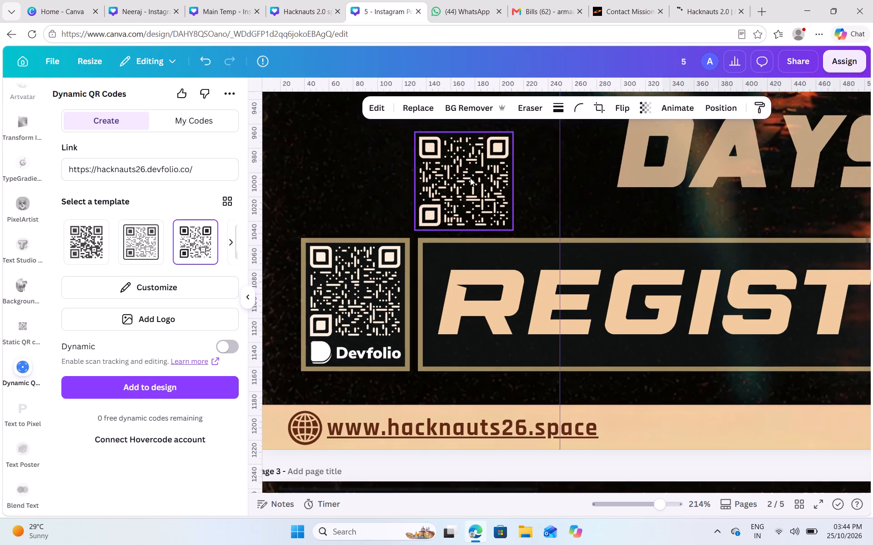
Delete the small loose QR code placed above the REGISTER NOW banner on page 2.
{"action": "scroll", "coordinate": [470, 178], "scroll_direction": "up", "scroll_amount": 3}
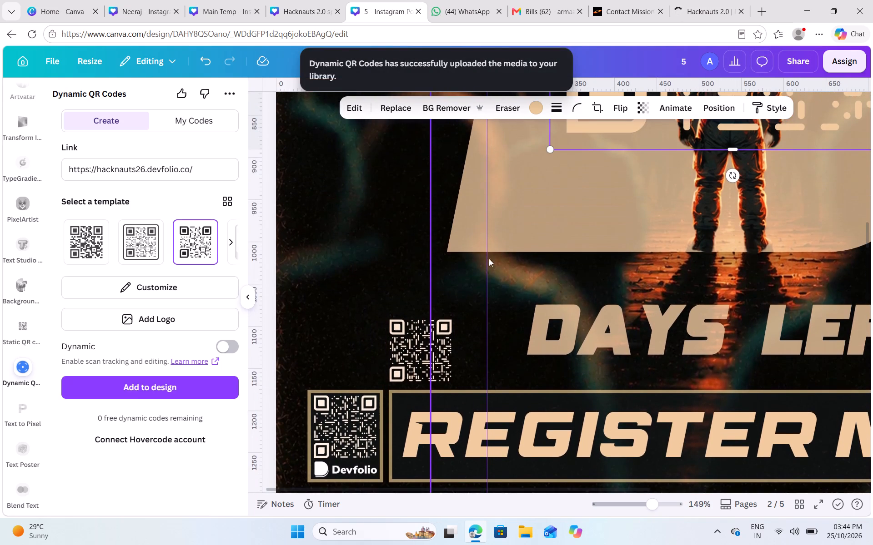
{"action": "left_click", "coordinate": [376, 327]}
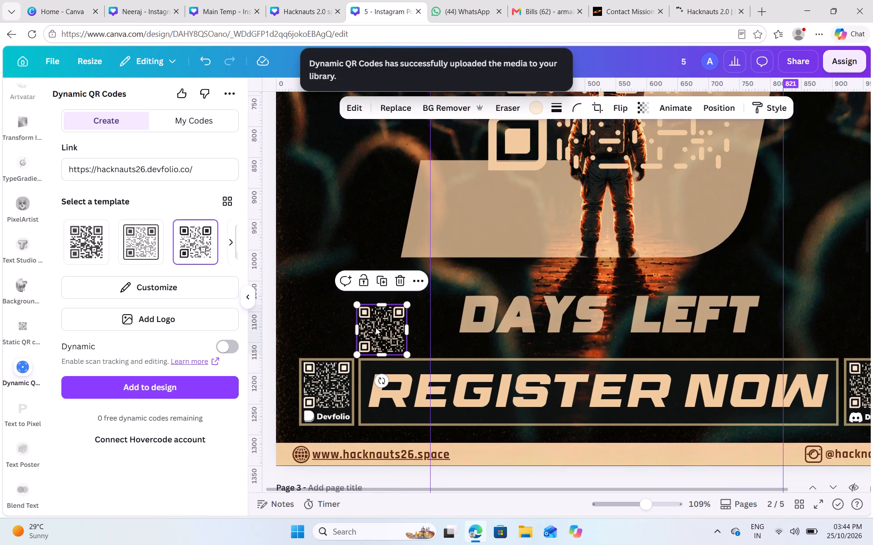
{"action": "left_click", "coordinate": [401, 283]}
Move the large new QR code onto the Devfolio box and scale it to about 80 × 80, covering the old code.
{"action": "left_click_drag", "start_coordinate": [531, 147], "coordinate": [531, 154]}
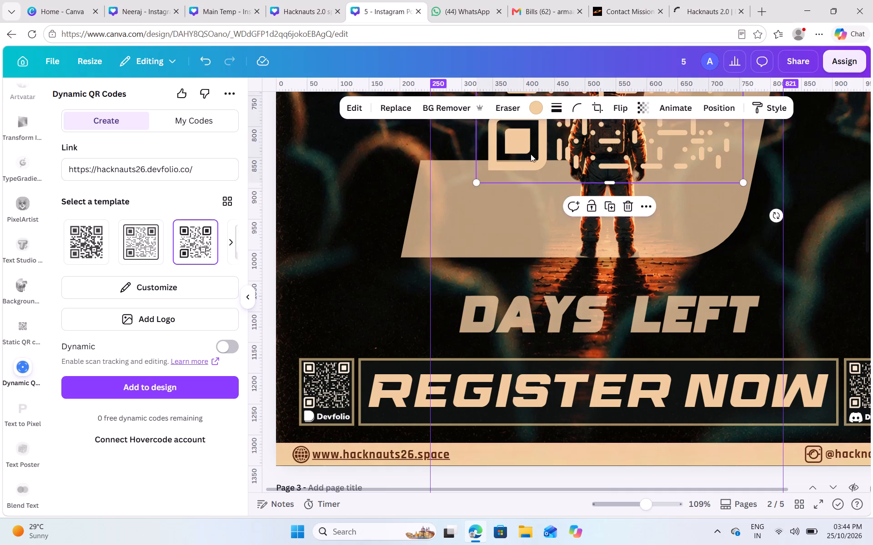
{"action": "left_click_drag", "start_coordinate": [531, 154], "coordinate": [364, 373]}
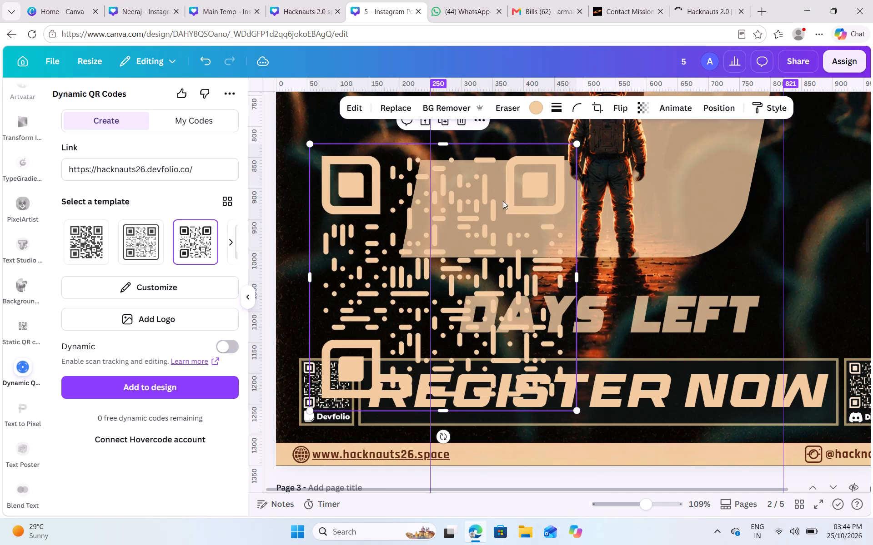
{"action": "left_click_drag", "start_coordinate": [576, 142], "coordinate": [318, 372]}
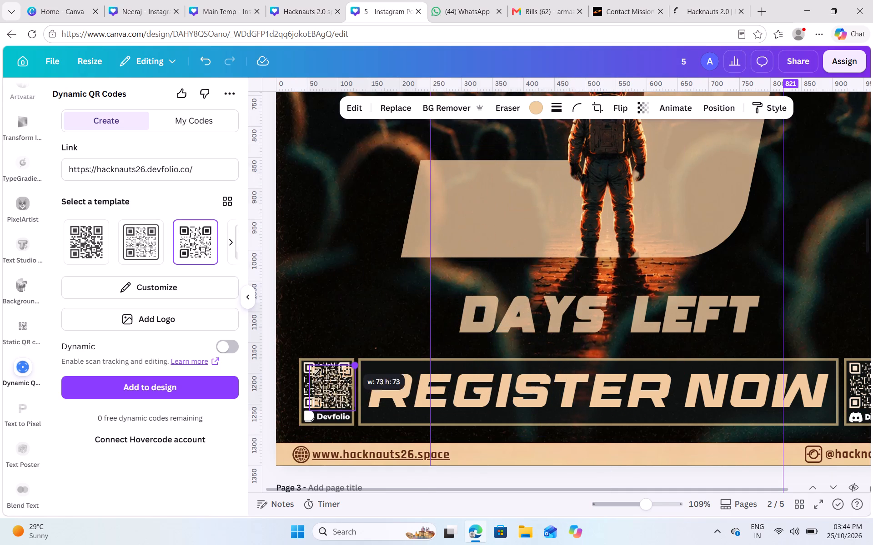
{"action": "left_click_drag", "start_coordinate": [318, 372], "coordinate": [319, 373]}
{"action": "left_click", "coordinate": [319, 373]}
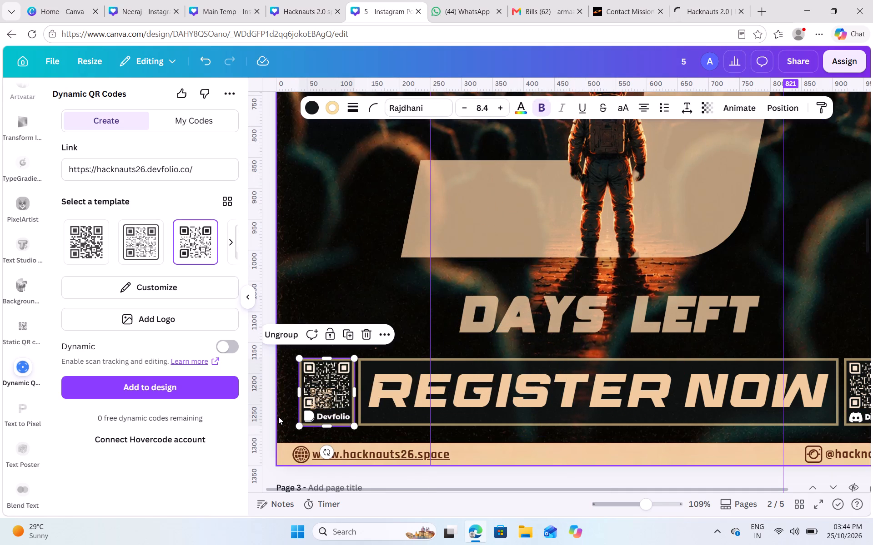
{"action": "scroll", "coordinate": [278, 416], "scroll_direction": "left", "scroll_amount": 1}
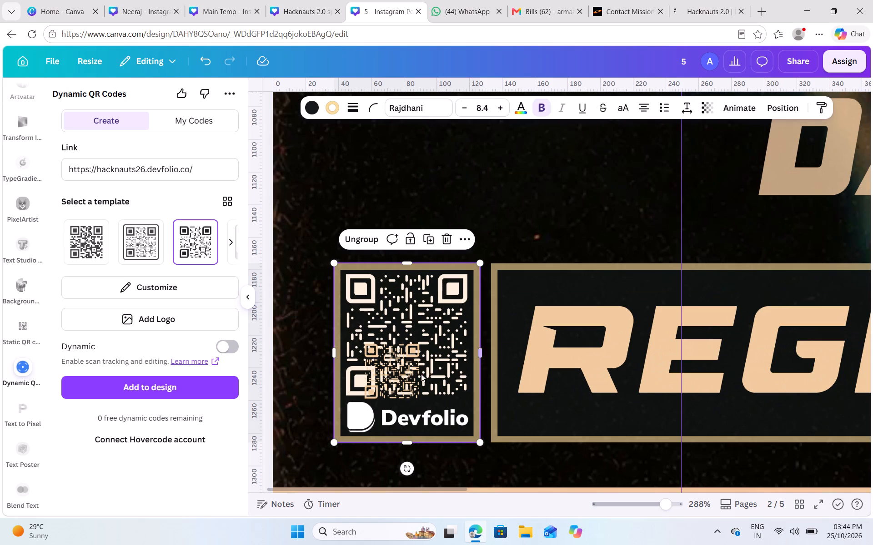
{"action": "left_click", "coordinate": [405, 373]}
{"action": "left_click_drag", "start_coordinate": [401, 372], "coordinate": [384, 365]}
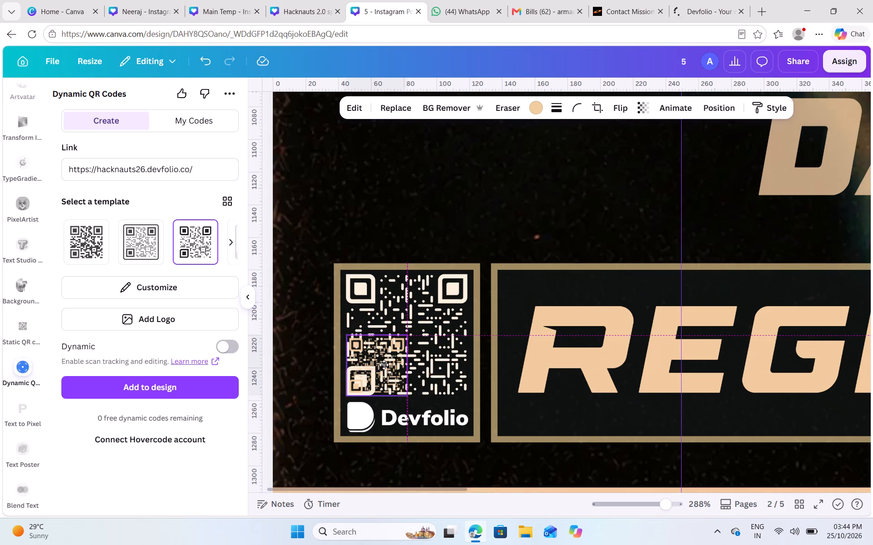
{"action": "left_click_drag", "start_coordinate": [384, 365], "coordinate": [381, 370]}
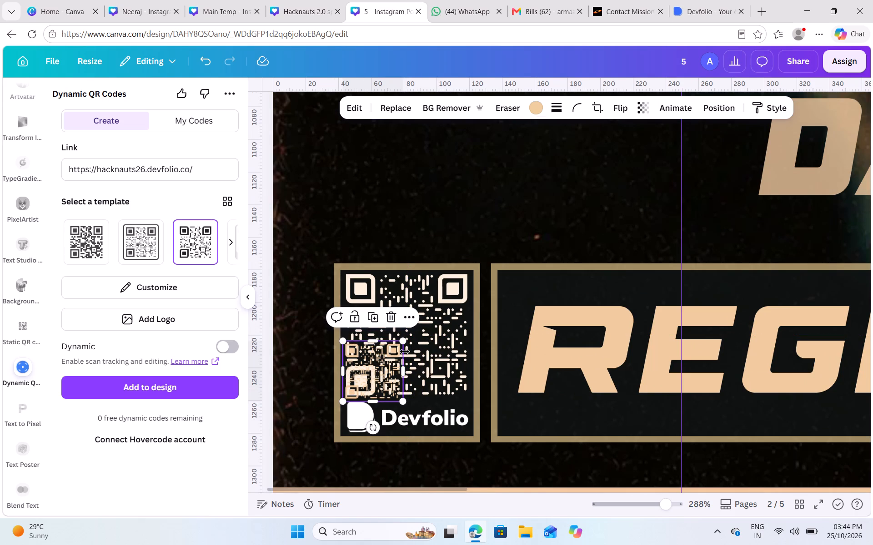
{"action": "left_click_drag", "start_coordinate": [402, 338], "coordinate": [473, 270]}
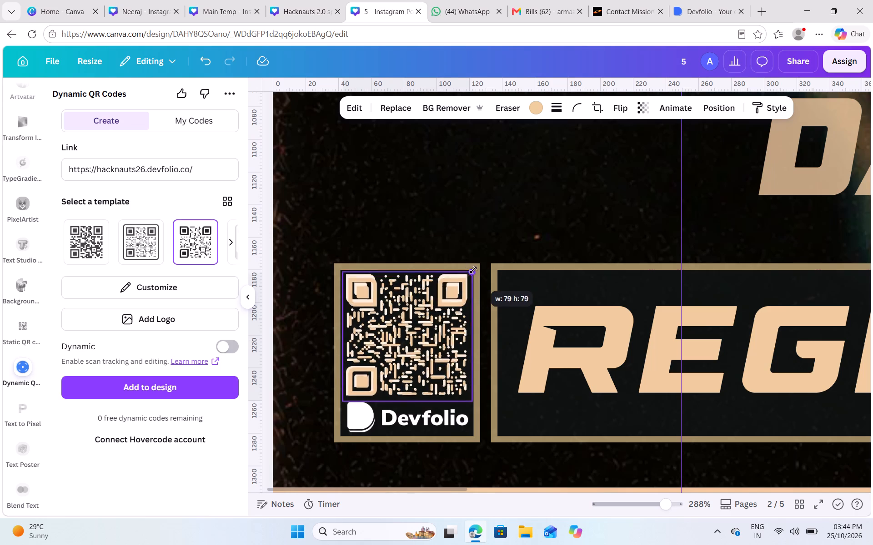
{"action": "left_click_drag", "start_coordinate": [473, 270], "coordinate": [474, 266]}
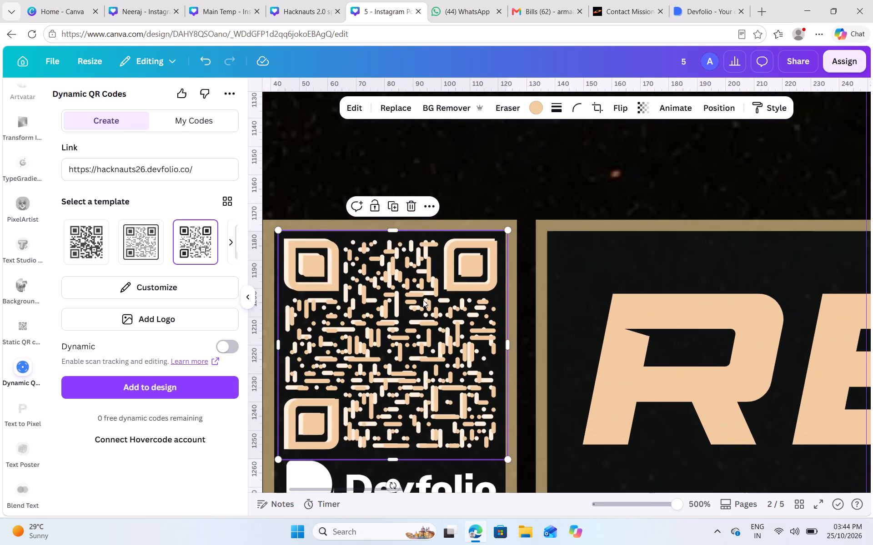
Fine-tune the new QR code's position and size so its corner squares line up with the old Devfolio code.
{"action": "left_click_drag", "start_coordinate": [424, 294], "coordinate": [422, 292]}
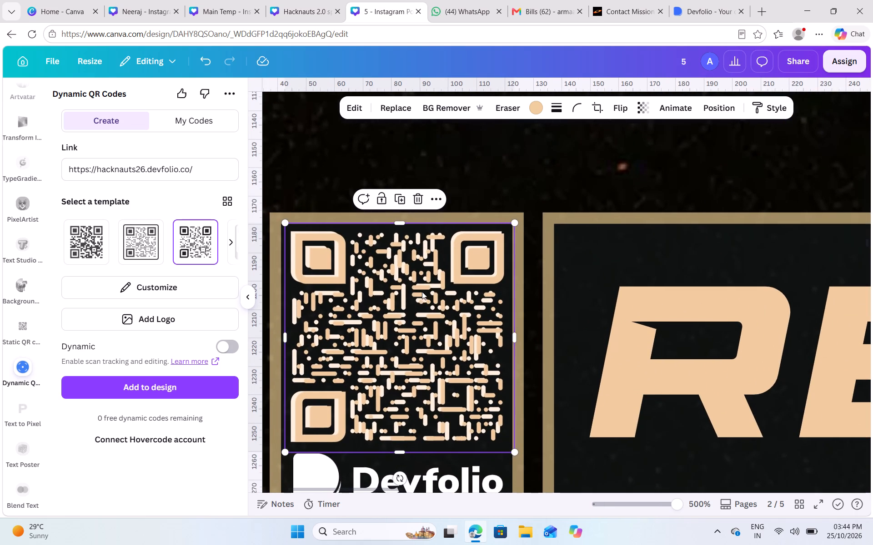
{"action": "left_click_drag", "start_coordinate": [422, 292], "coordinate": [421, 292]}
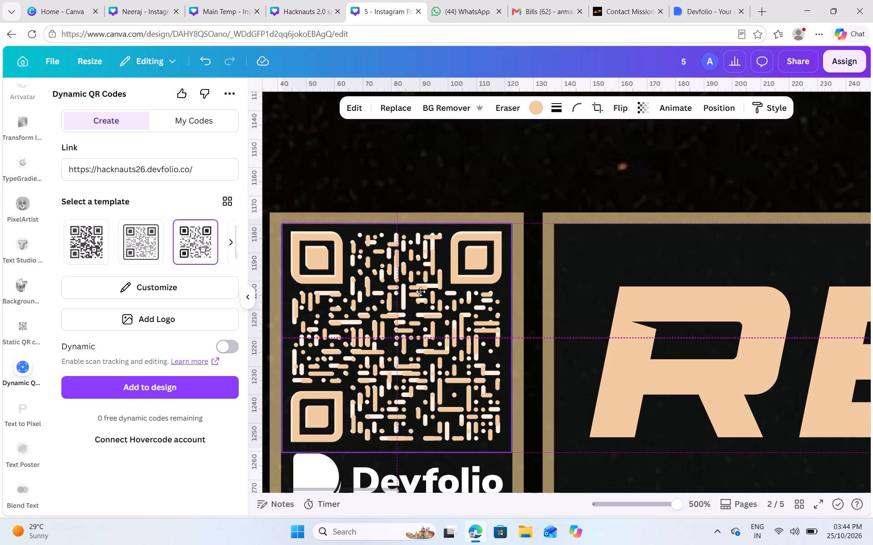
{"action": "left_click_drag", "start_coordinate": [421, 292], "coordinate": [420, 289]}
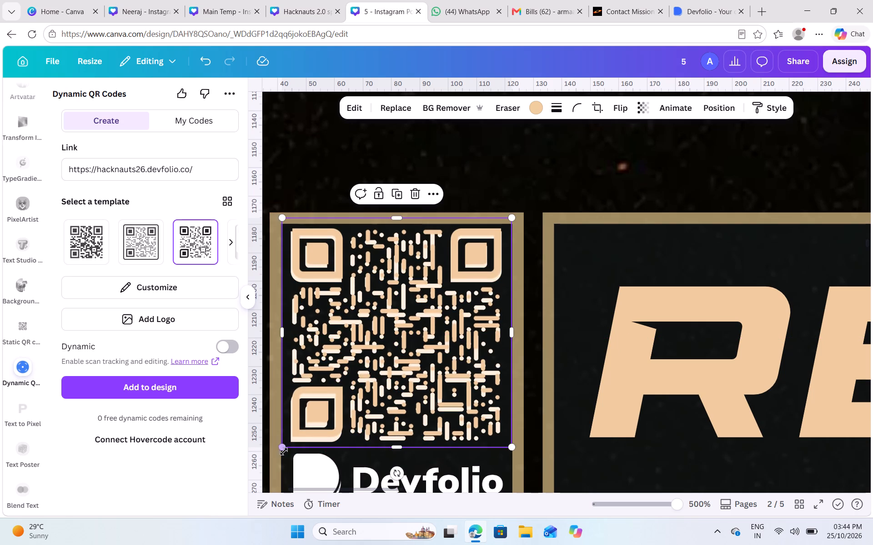
{"action": "left_click", "coordinate": [283, 446]}
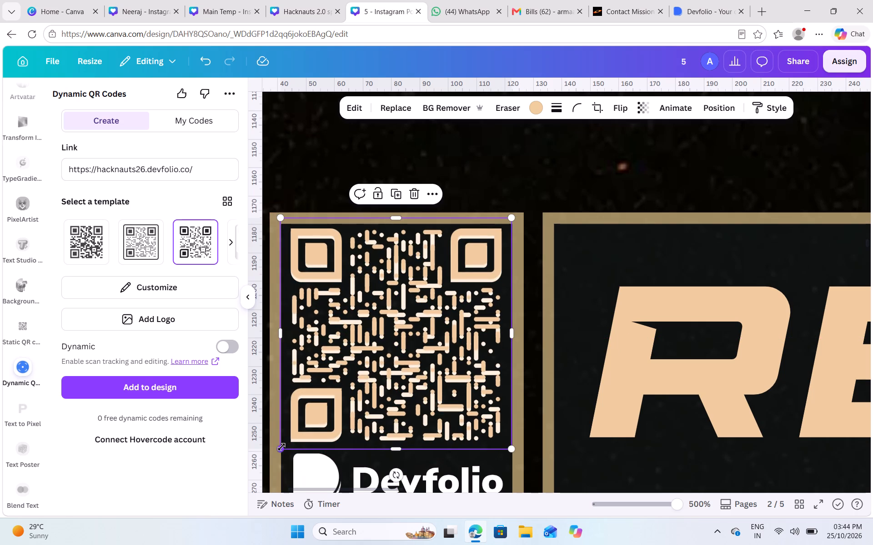
{"action": "key", "text": "Down"}
{"action": "key", "text": "Down"}
{"action": "key", "text": "Up"}
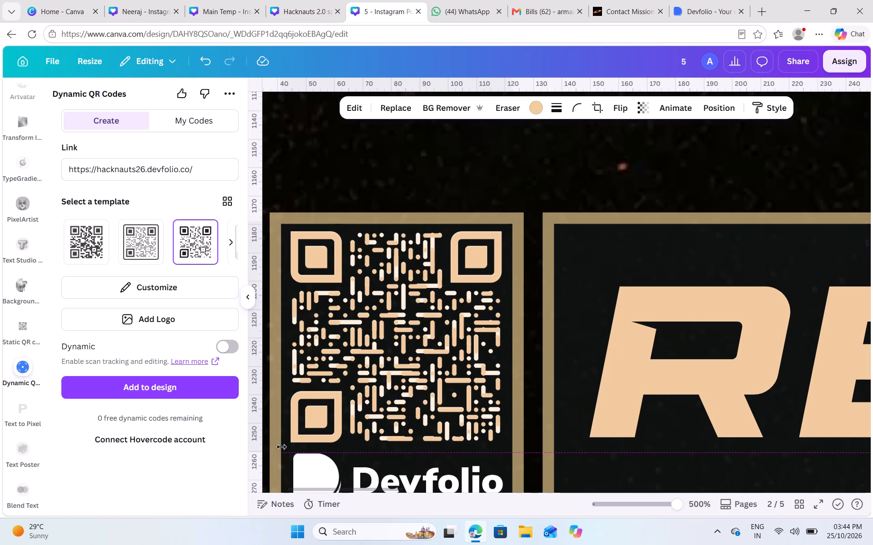
Shift the new QR code aside and recolor it with the light orange sampled from the old Devfolio code.
{"action": "left_click_drag", "start_coordinate": [329, 407], "coordinate": [344, 407]}
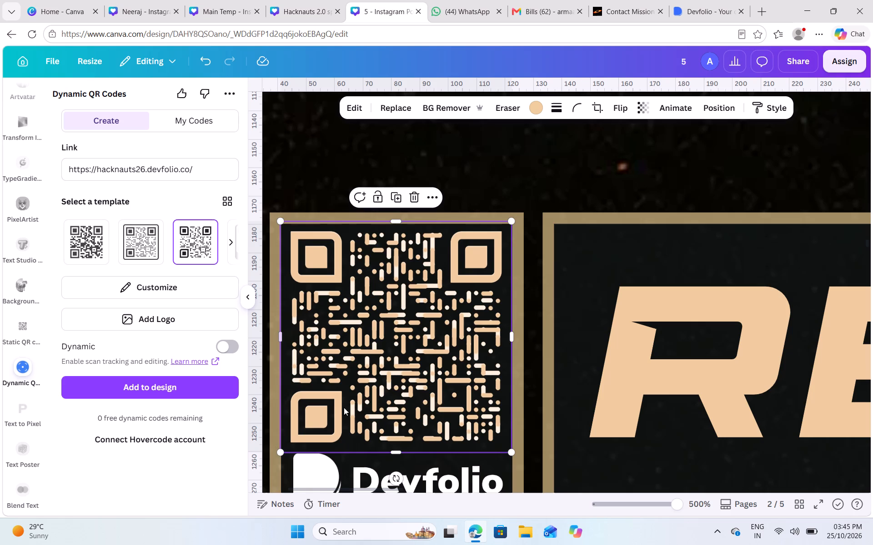
{"action": "left_click_drag", "start_coordinate": [344, 407], "coordinate": [367, 408]}
{"action": "left_click", "coordinate": [542, 109]}
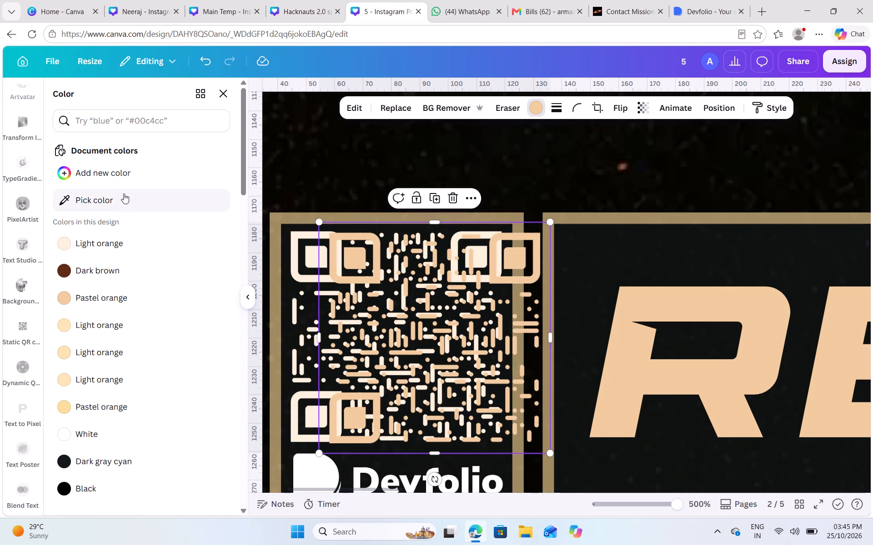
{"action": "left_click", "coordinate": [124, 193]}
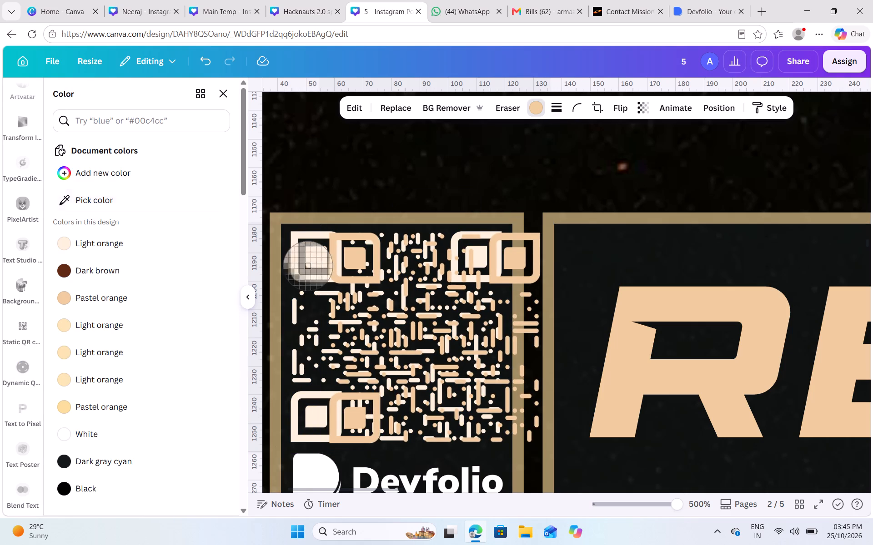
{"action": "left_click", "coordinate": [308, 266]}
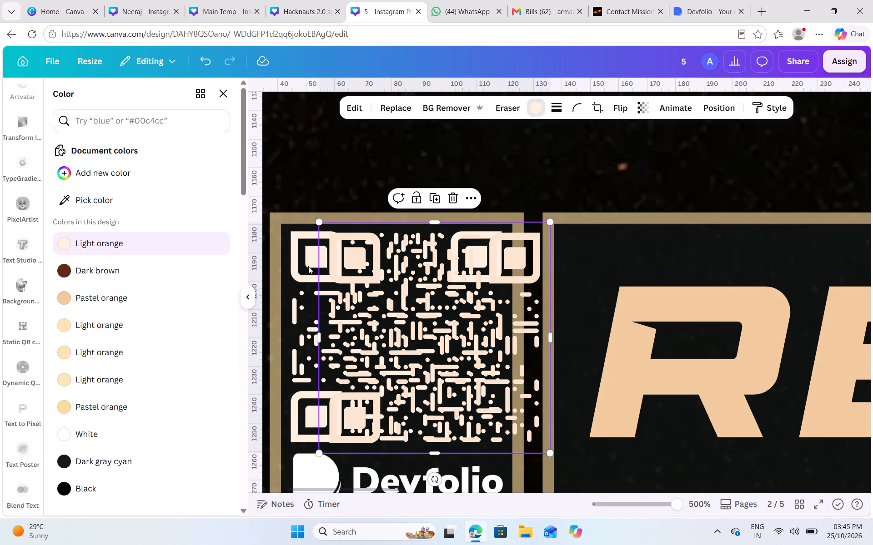
Delete the old QR code from inside the Devfolio group.
{"action": "left_click", "coordinate": [304, 265]}
{"action": "left_click", "coordinate": [304, 265]}
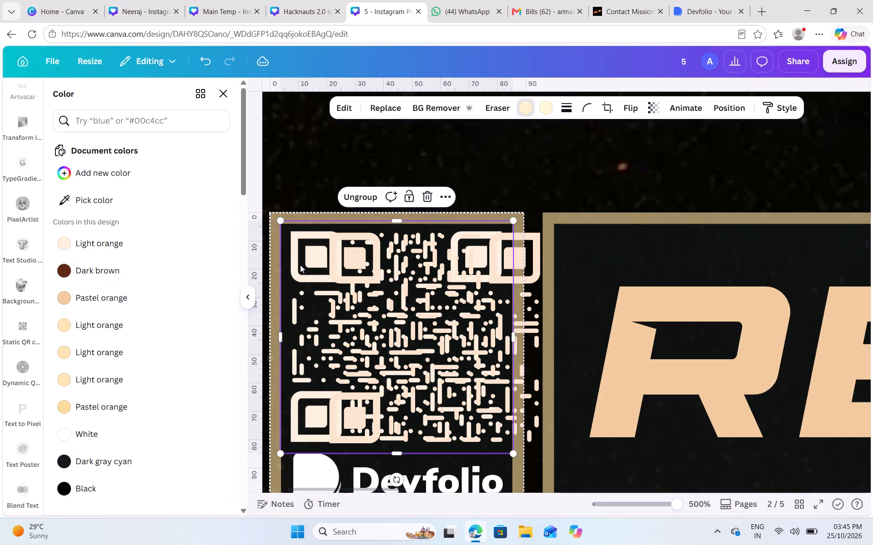
{"action": "key", "text": "Delete"}
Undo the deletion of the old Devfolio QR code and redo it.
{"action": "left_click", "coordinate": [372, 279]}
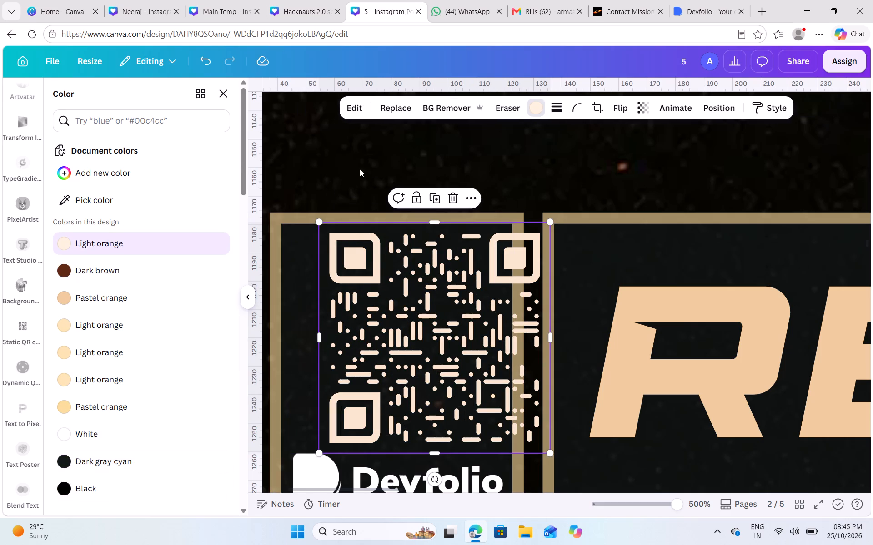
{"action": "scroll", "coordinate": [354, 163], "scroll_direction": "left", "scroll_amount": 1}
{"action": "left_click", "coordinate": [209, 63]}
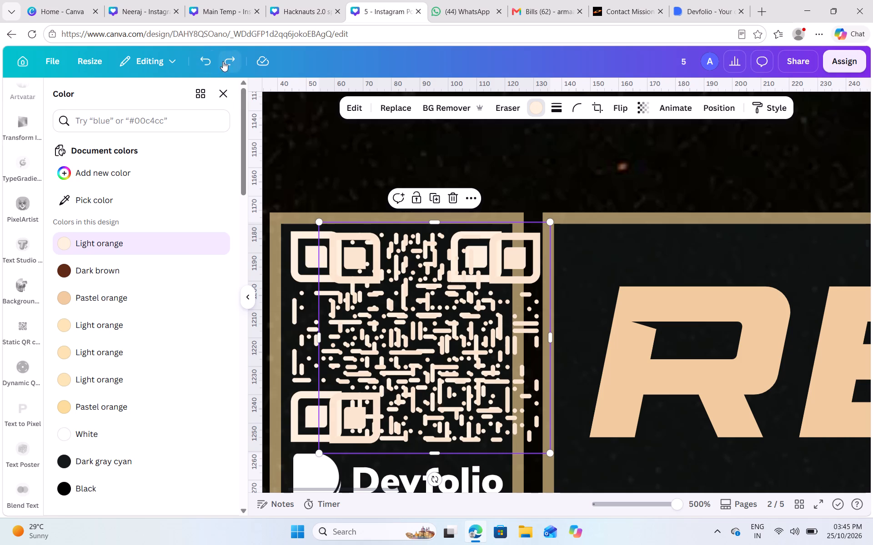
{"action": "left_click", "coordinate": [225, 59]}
Nudge the new QR code left until it sits centered inside the Devfolio frame above the logo.
{"action": "left_click", "coordinate": [454, 312]}
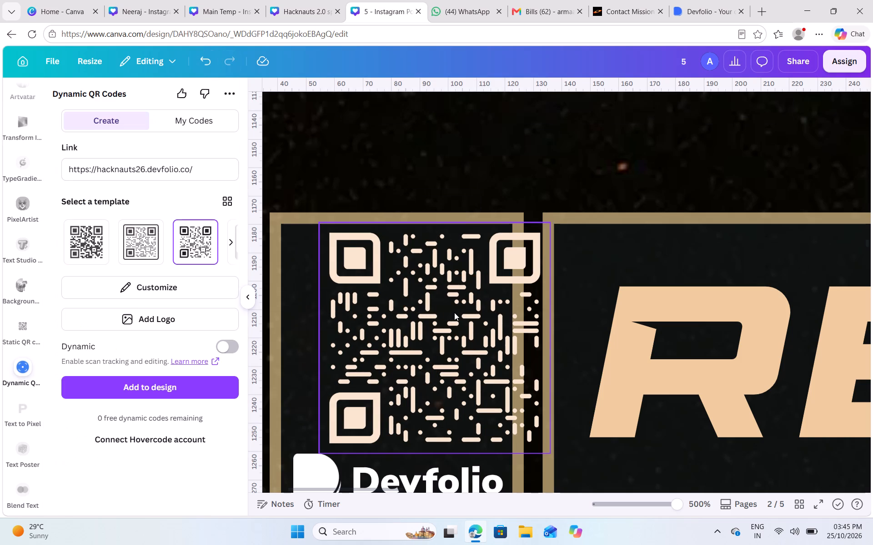
{"action": "left_click", "coordinate": [454, 312]}
{"action": "left_click", "coordinate": [620, 243]}
{"action": "left_click", "coordinate": [524, 269]}
{"action": "key", "text": "Left"}
{"action": "key", "text": "Left"}
{"action": "key", "text": "Left"}
{"action": "key", "text": "Left"}
{"action": "key", "text": "Left"}
{"action": "key", "text": "Left"}
{"action": "key", "text": "Left"}
{"action": "key", "text": "Left"}
{"action": "key", "text": "Left"}
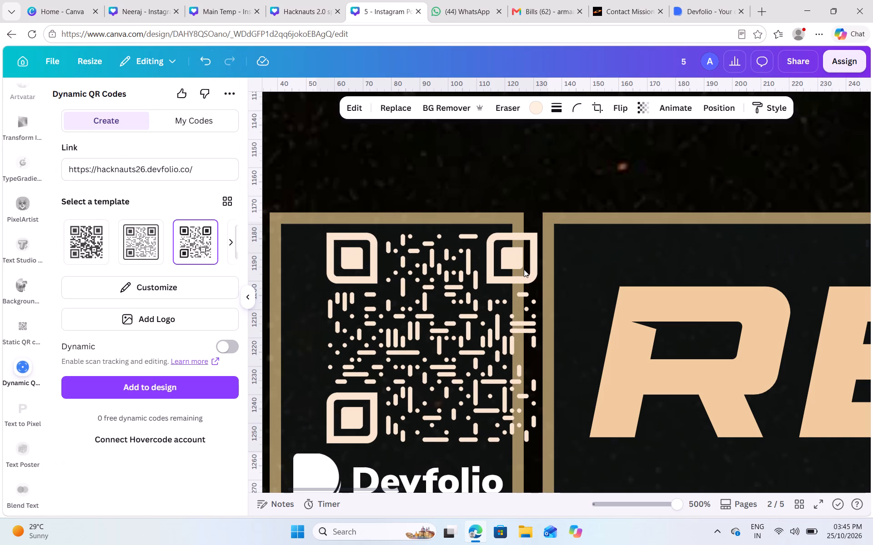
{"action": "key", "text": "Left"}
{"action": "key", "text": "Left"}
{"action": "key", "text": "Left"}
{"action": "key", "text": "Left"}
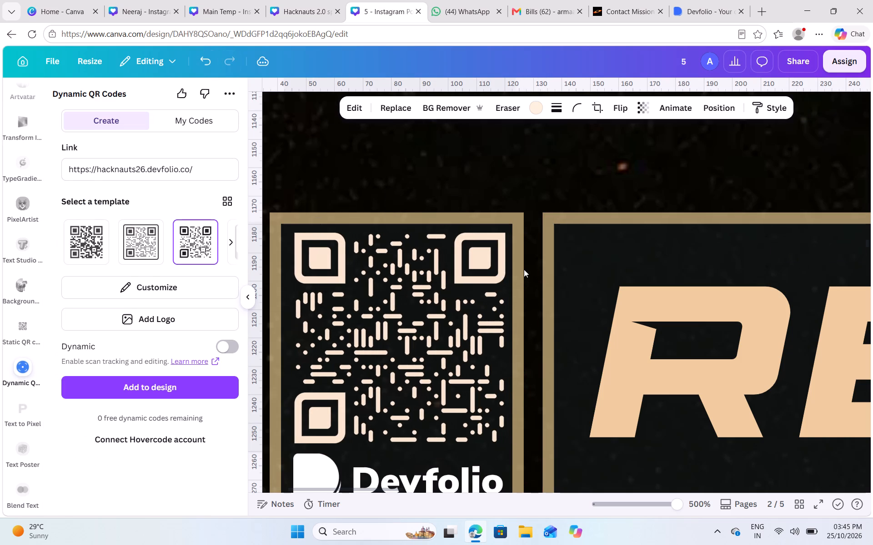
{"action": "key", "text": "Left"}
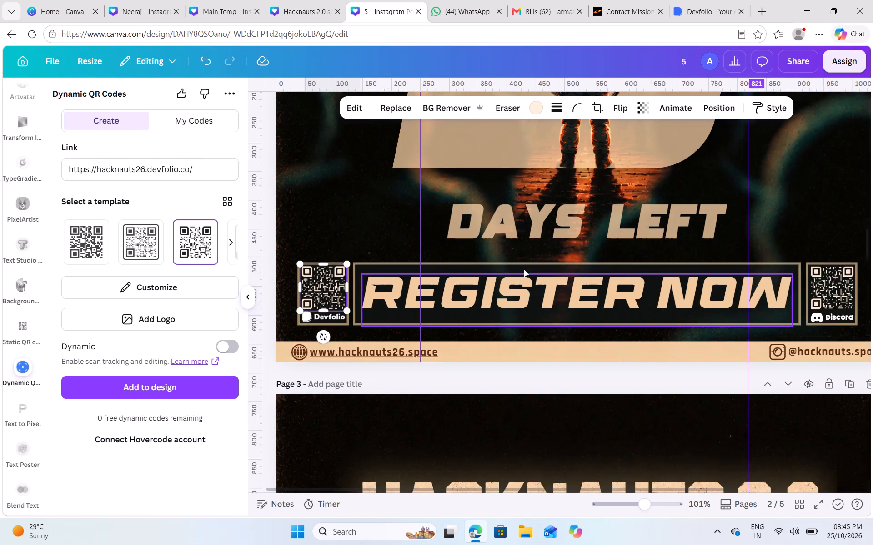
Nudge the HACKNAUTS 2.0 title and tagline group slightly down on page 2.
{"action": "left_click", "coordinate": [838, 199]}
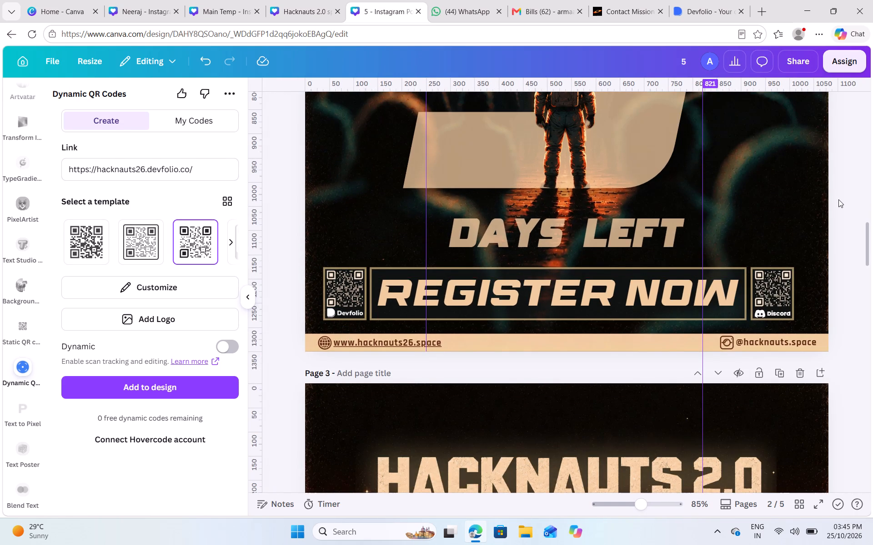
{"action": "scroll", "coordinate": [838, 199], "scroll_direction": "up", "scroll_amount": 3}
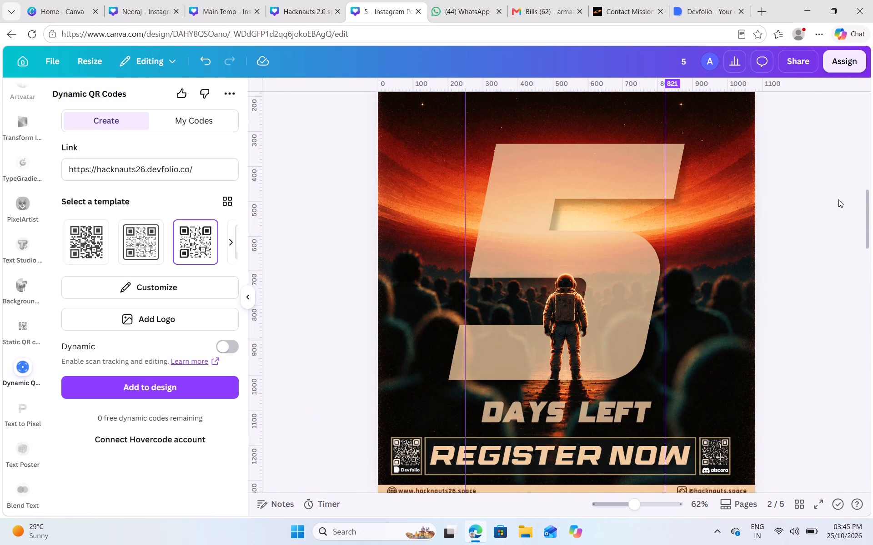
{"action": "scroll", "coordinate": [838, 199], "scroll_direction": "up", "scroll_amount": 1}
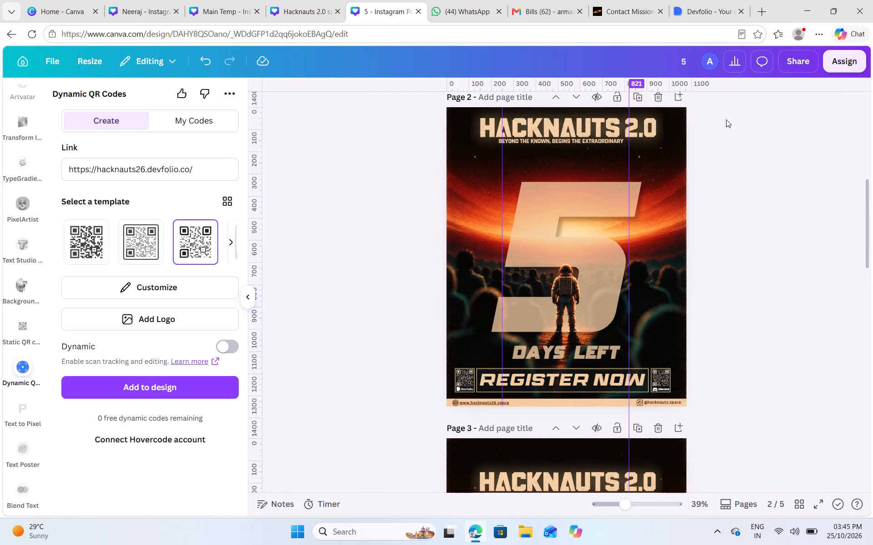
{"action": "left_click", "coordinate": [612, 137]}
{"action": "key", "text": "Down"}
{"action": "key", "text": "Down"}
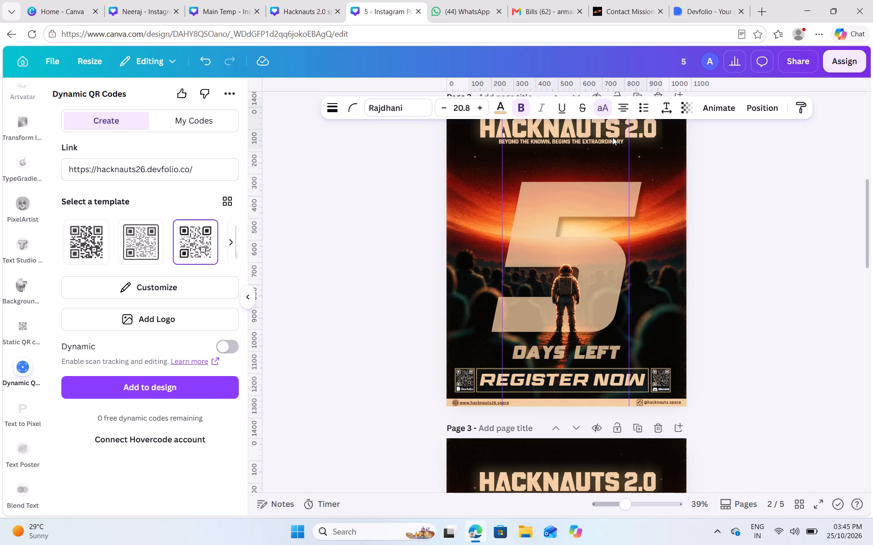
{"action": "key", "text": "Down"}
{"action": "key", "text": "Down"}
{"action": "key", "text": "Down"}
{"action": "key", "text": "Down"}
{"action": "key", "text": "Down"}
{"action": "key", "text": "Down"}
{"action": "key", "text": "Down"}
{"action": "key", "text": "Down"}
{"action": "key", "text": "Down"}
{"action": "key", "text": "Down"}
{"action": "key", "text": "Down"}
{"action": "key", "text": "Down"}
{"action": "key", "text": "Down"}
{"action": "key", "text": "Down"}
{"action": "key", "text": "Down"}
{"action": "key", "text": "Down"}
{"action": "key", "text": "Down"}
{"action": "key", "text": "Down"}
{"action": "key", "text": "Down"}
{"action": "key", "text": "Down"}
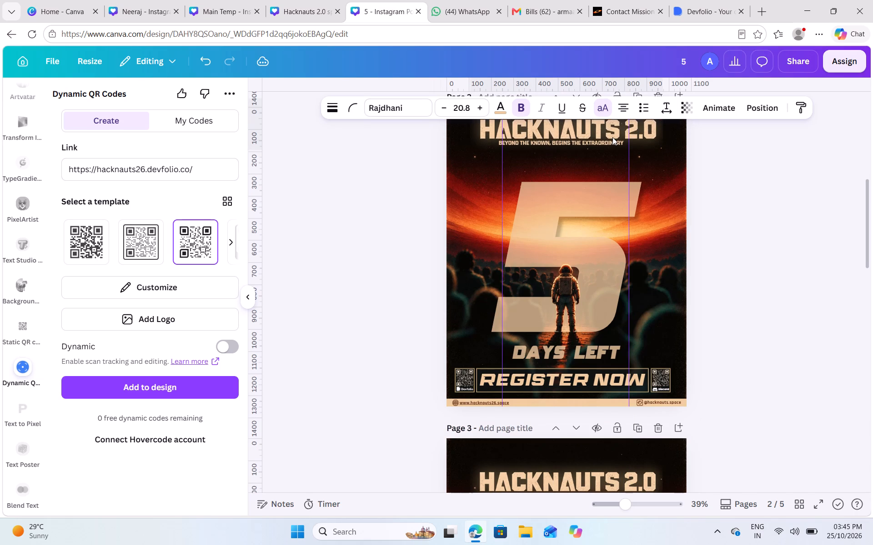
Compare page 2's header with page 1, and nudge the HACKNAUTS 2.0 title group down a little more.
{"action": "scroll", "coordinate": [612, 137], "scroll_direction": "up", "scroll_amount": 1}
{"action": "scroll", "coordinate": [612, 137], "scroll_direction": "down", "scroll_amount": 1}
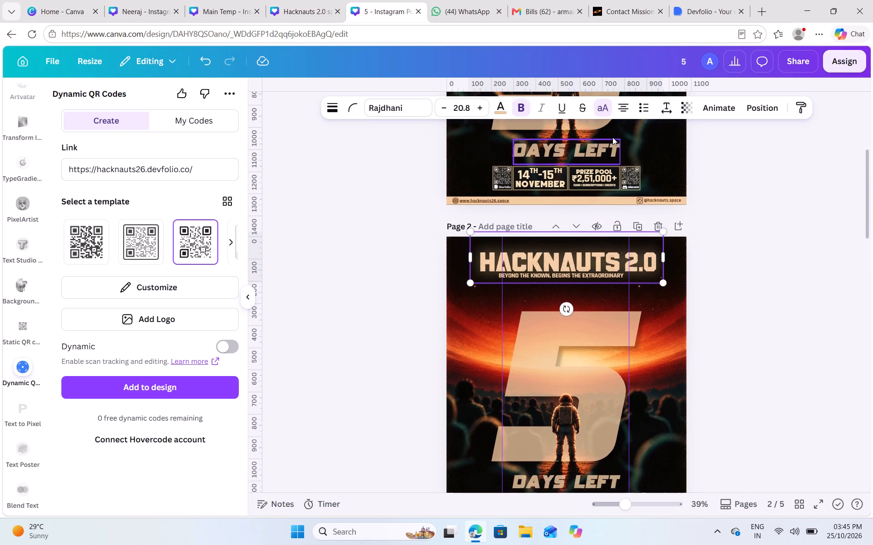
{"action": "scroll", "coordinate": [612, 137], "scroll_direction": "down", "scroll_amount": 1}
{"action": "left_click", "coordinate": [688, 230]}
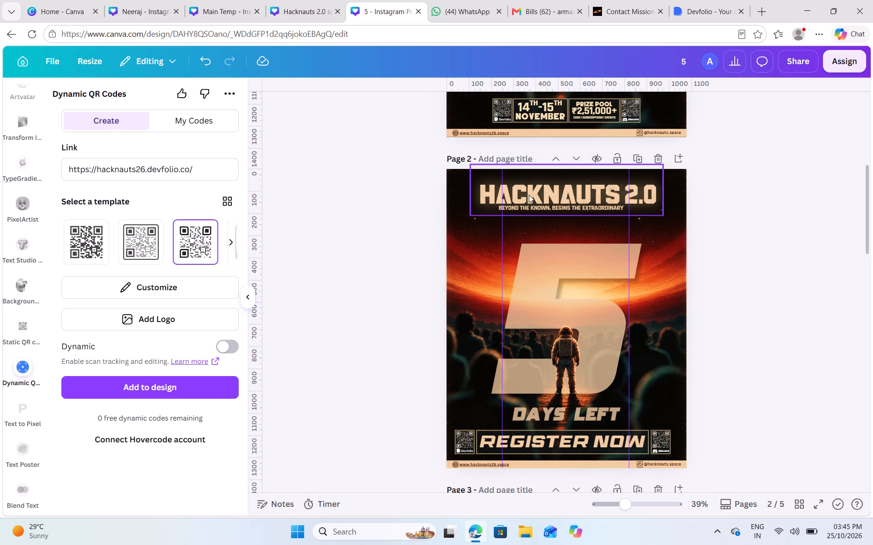
{"action": "left_click", "coordinate": [529, 195]}
{"action": "key", "text": "Down"}
{"action": "key", "text": "Down"}
{"action": "key", "text": "Down"}
{"action": "key", "text": "Down"}
{"action": "key", "text": "Down"}
{"action": "key", "text": "Down"}
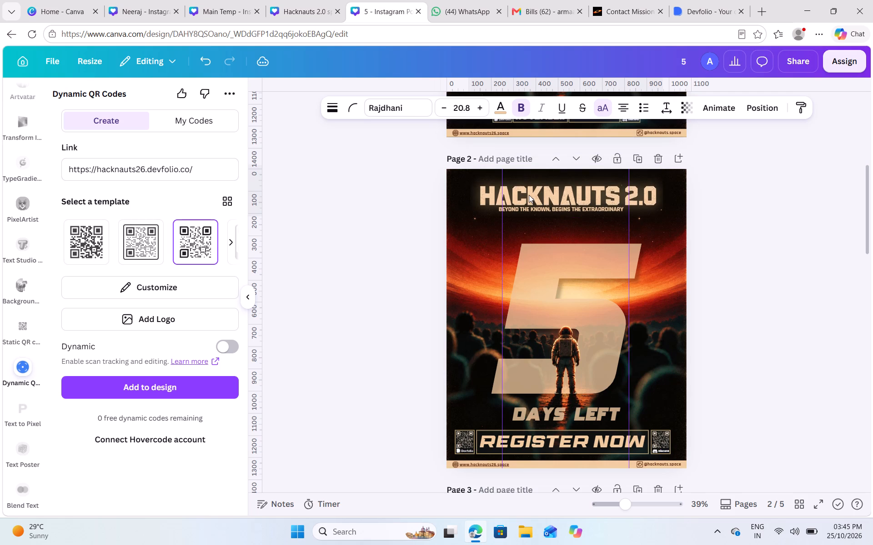
Nudge the HACKNAUTS 2.0 title and tagline group on page 2 down four more steps.
{"action": "key", "text": "Down"}
{"action": "key", "text": "Down"}
{"action": "key", "text": "Down"}
{"action": "key", "text": "Down"}
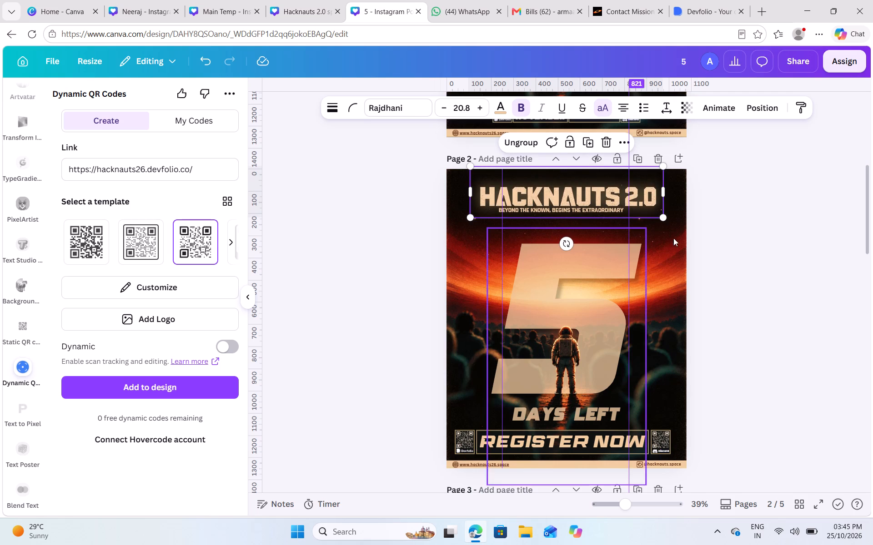
{"action": "left_click", "coordinate": [679, 238]}
Download page 2 of the countdown design as a PNG at 1,080 × 1,350 px.
{"action": "left_click", "coordinate": [800, 68]}
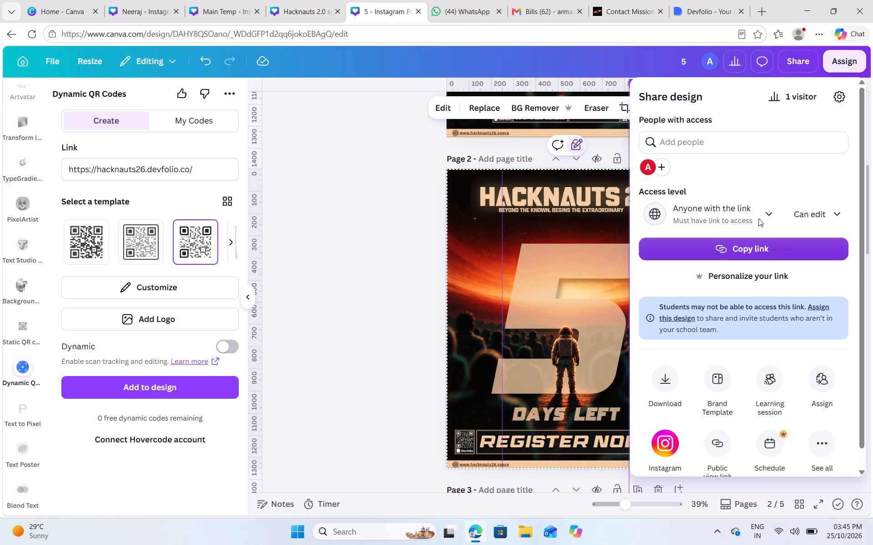
{"action": "left_click", "coordinate": [659, 381]}
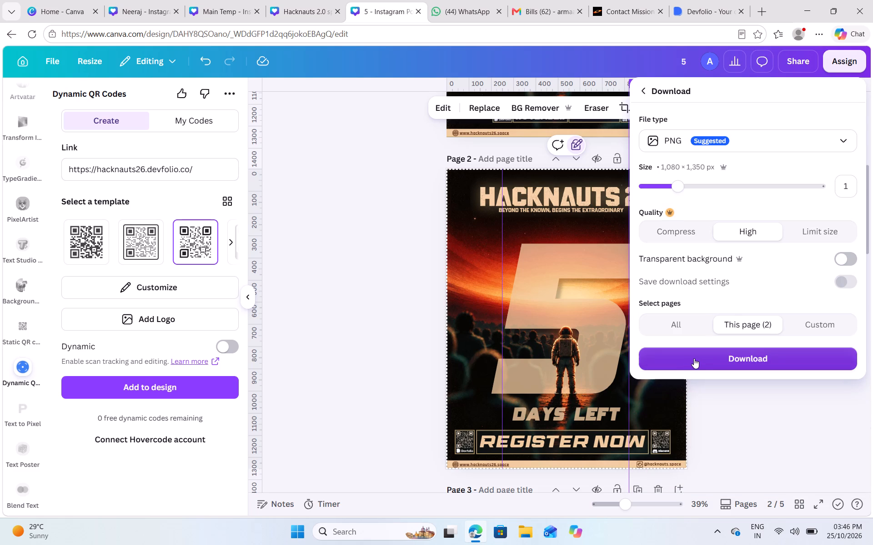
{"action": "left_click", "coordinate": [694, 358]}
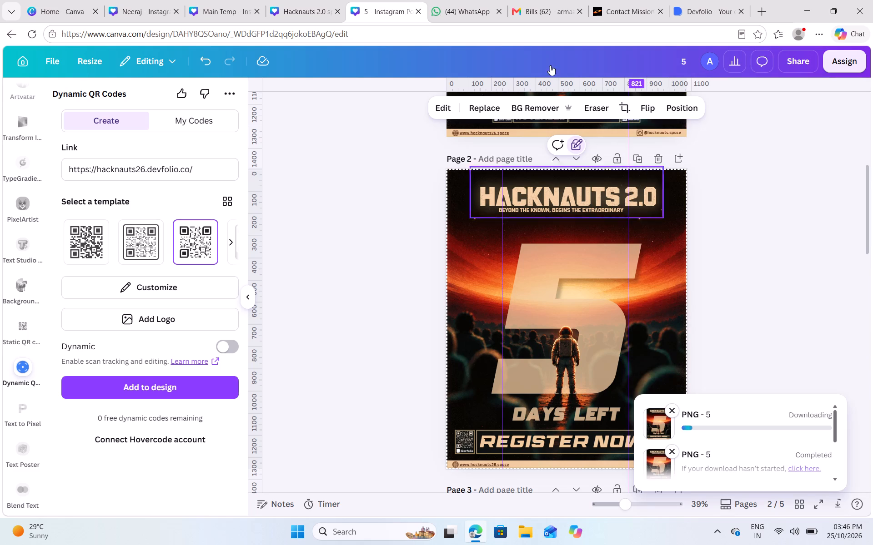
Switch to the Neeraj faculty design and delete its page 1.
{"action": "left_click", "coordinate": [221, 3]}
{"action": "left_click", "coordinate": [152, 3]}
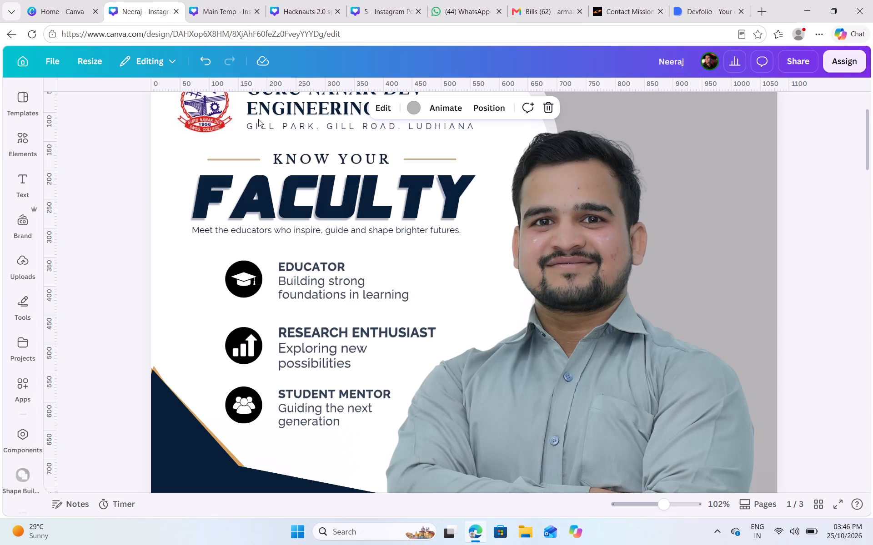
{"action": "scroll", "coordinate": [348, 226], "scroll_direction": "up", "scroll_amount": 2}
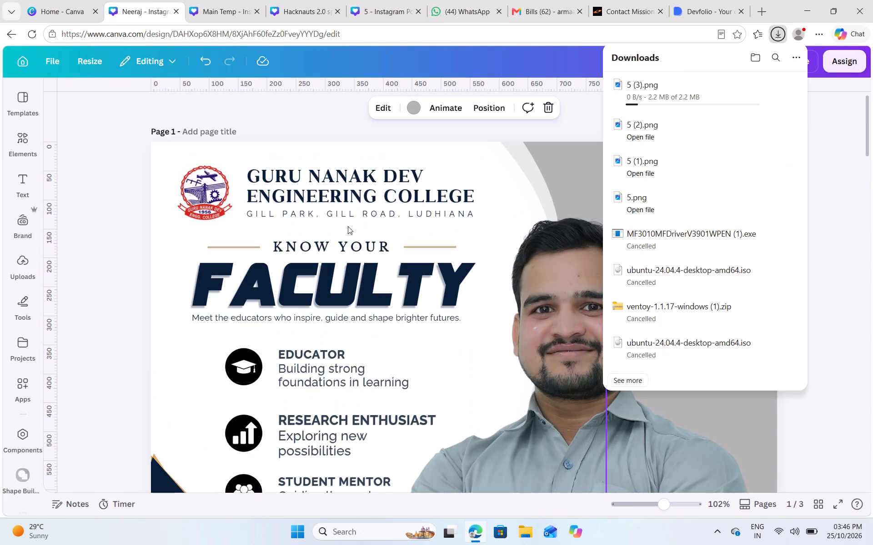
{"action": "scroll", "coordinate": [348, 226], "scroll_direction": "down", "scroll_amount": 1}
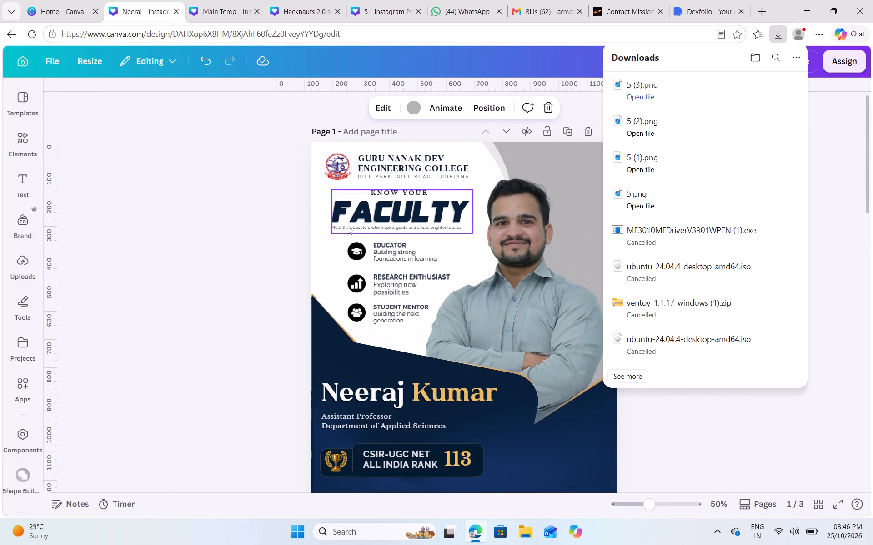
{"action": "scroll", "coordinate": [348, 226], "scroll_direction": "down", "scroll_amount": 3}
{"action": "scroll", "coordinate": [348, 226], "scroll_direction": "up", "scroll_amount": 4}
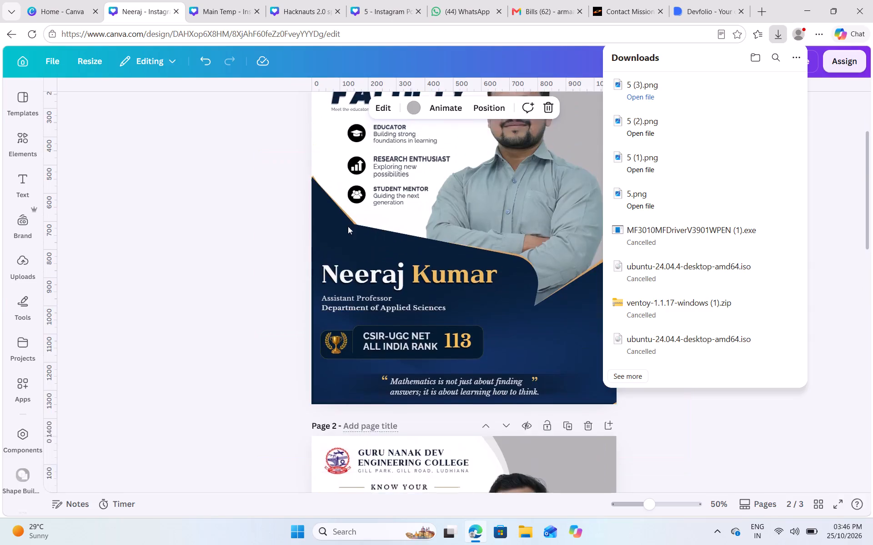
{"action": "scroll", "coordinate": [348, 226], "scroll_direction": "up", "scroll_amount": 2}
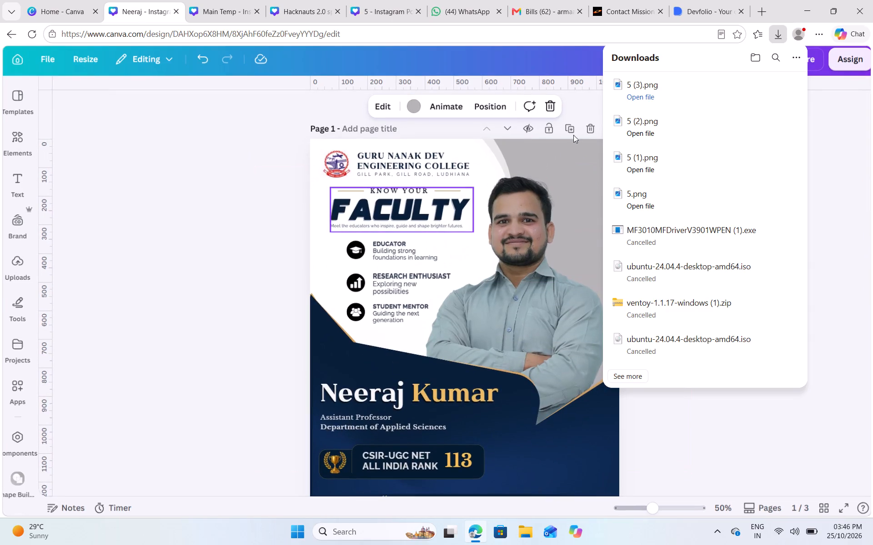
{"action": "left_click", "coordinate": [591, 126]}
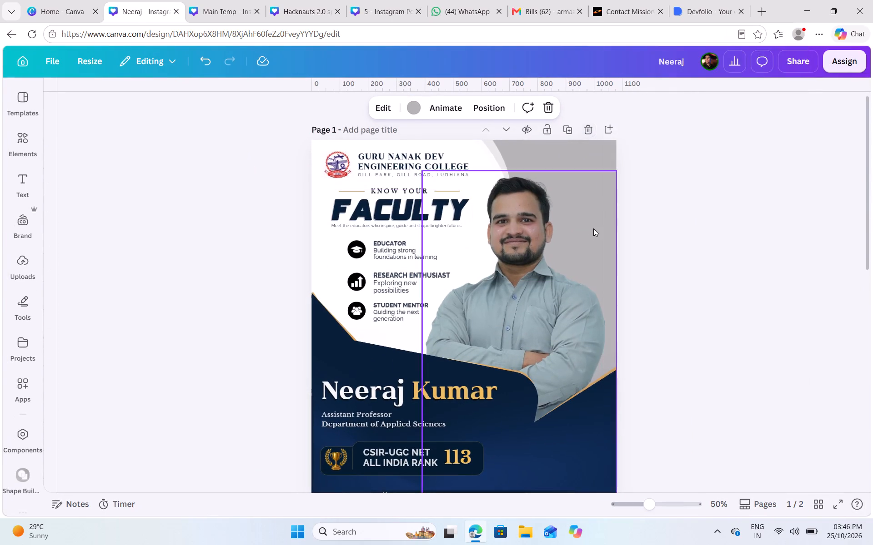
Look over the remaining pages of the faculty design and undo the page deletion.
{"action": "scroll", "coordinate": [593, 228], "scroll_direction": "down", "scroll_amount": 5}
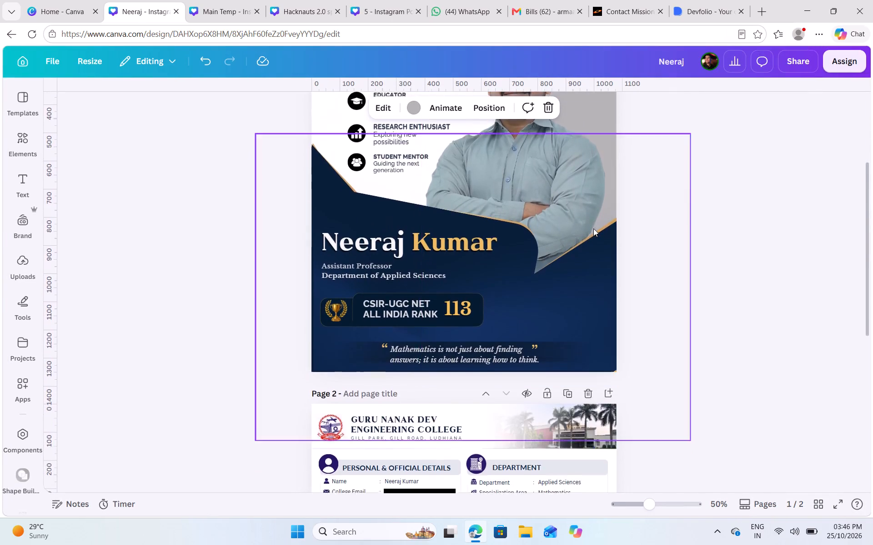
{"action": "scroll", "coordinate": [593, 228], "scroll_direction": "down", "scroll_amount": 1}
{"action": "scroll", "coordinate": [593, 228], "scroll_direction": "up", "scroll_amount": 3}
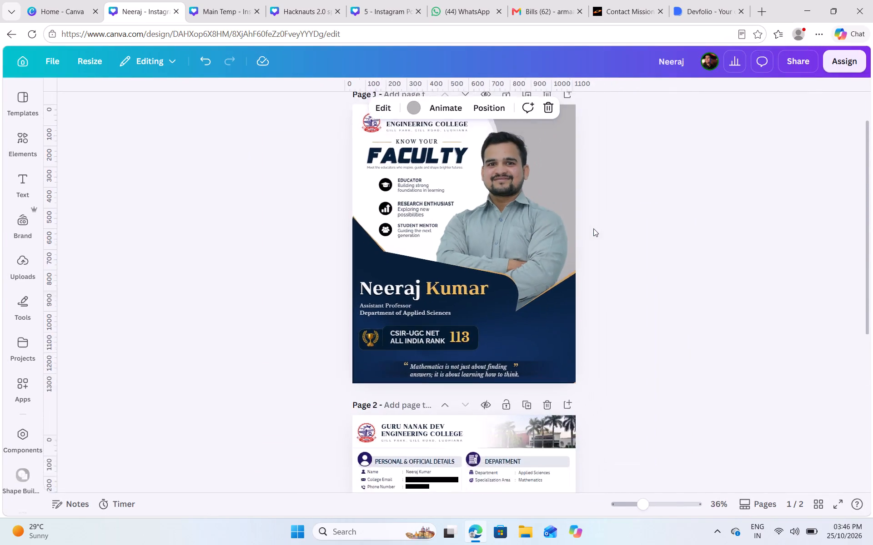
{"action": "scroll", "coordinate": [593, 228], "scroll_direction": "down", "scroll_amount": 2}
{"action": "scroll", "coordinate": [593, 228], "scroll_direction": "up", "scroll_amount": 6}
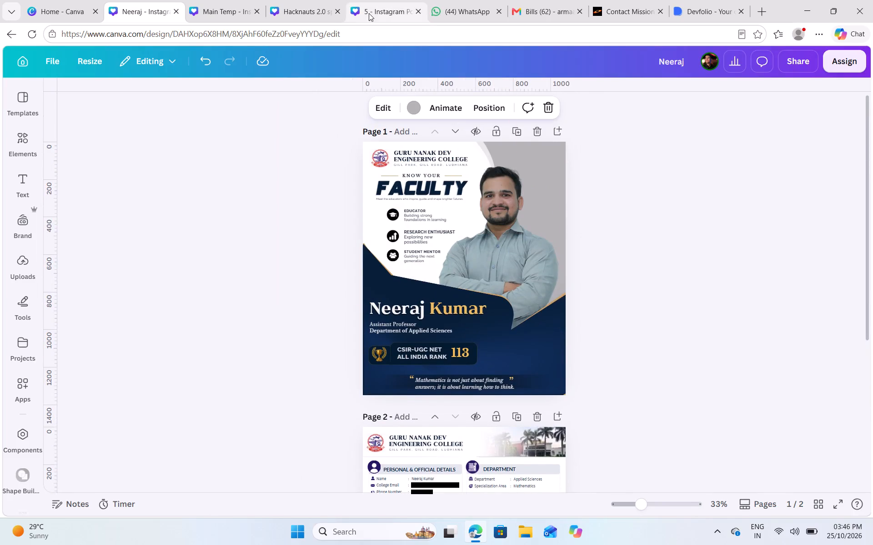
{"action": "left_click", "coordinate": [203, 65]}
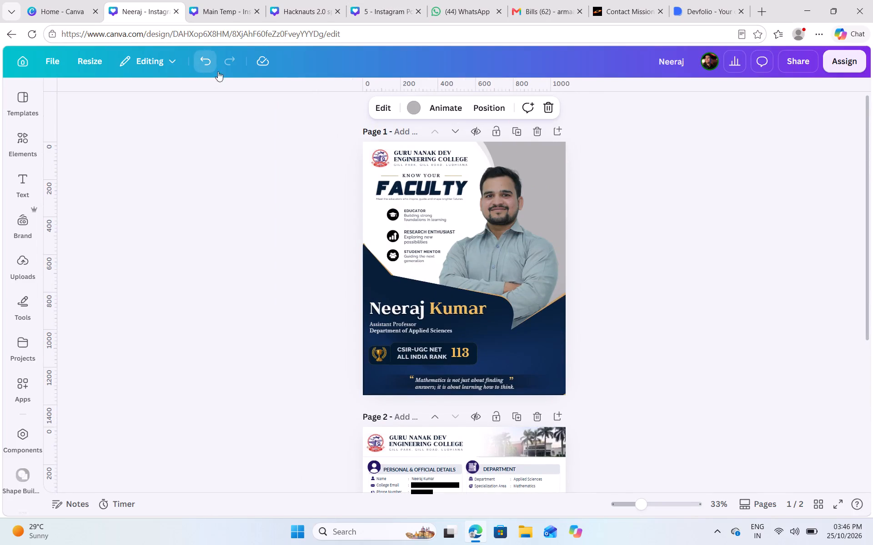
Check the faculty design's pages and reload the design.
{"action": "scroll", "coordinate": [405, 178], "scroll_direction": "down", "scroll_amount": 4}
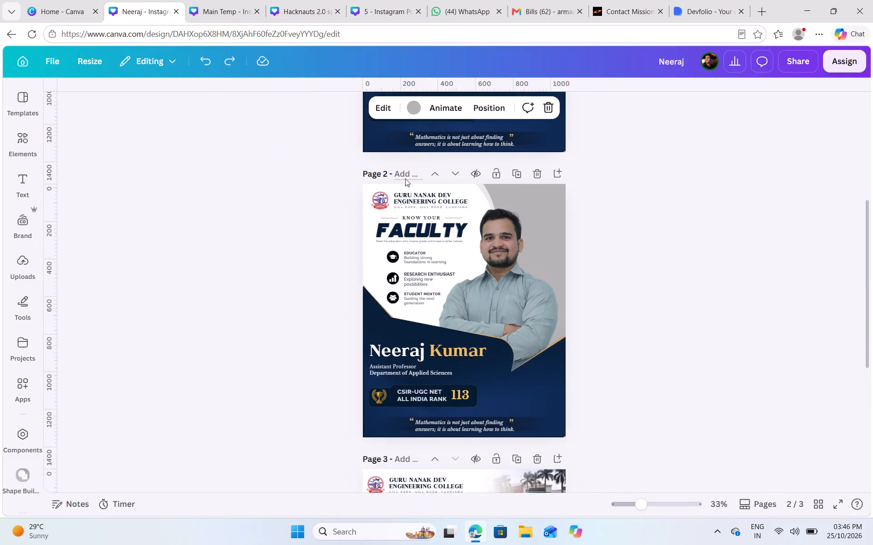
{"action": "scroll", "coordinate": [405, 178], "scroll_direction": "down", "scroll_amount": 3}
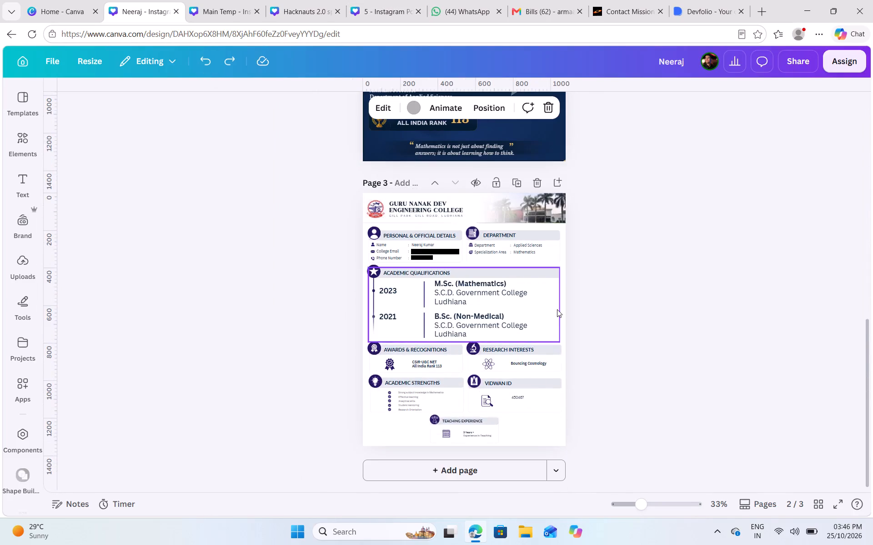
{"action": "scroll", "coordinate": [557, 309], "scroll_direction": "up", "scroll_amount": 3}
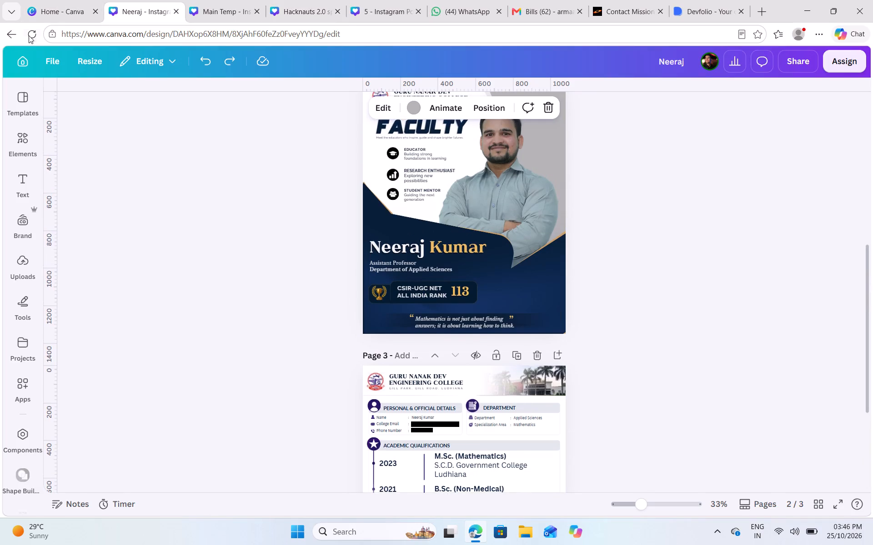
{"action": "left_click", "coordinate": [29, 35]}
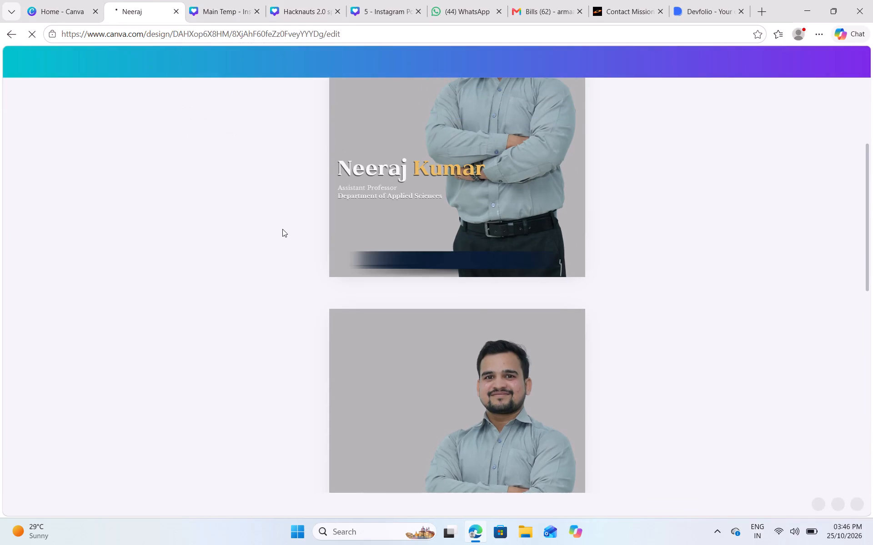
{"action": "scroll", "coordinate": [282, 229], "scroll_direction": "up", "scroll_amount": 2}
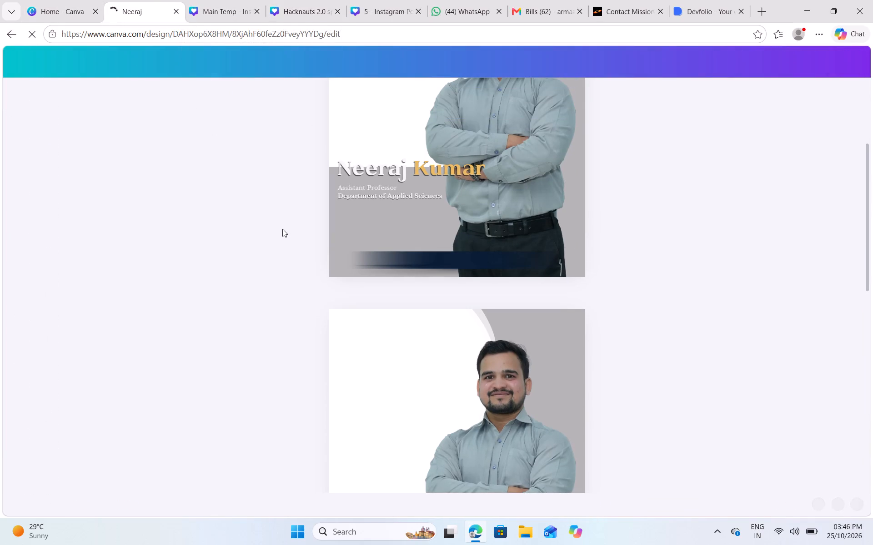
Switch to the Main Temp design, close its sharing options, and compare the ACADEMIA and FACULTY title versions across its pages.
{"action": "left_click", "coordinate": [242, 5]}
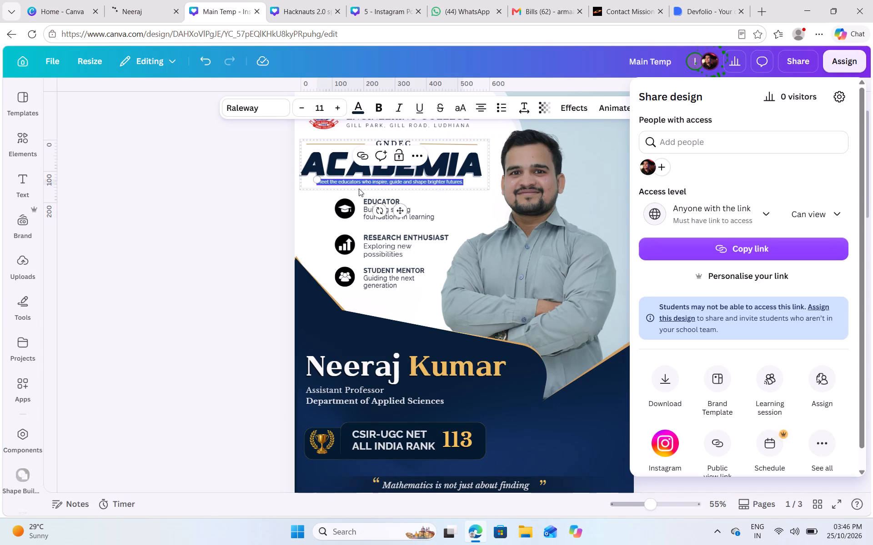
{"action": "scroll", "coordinate": [359, 188], "scroll_direction": "up", "scroll_amount": 1}
{"action": "left_click", "coordinate": [243, 257]}
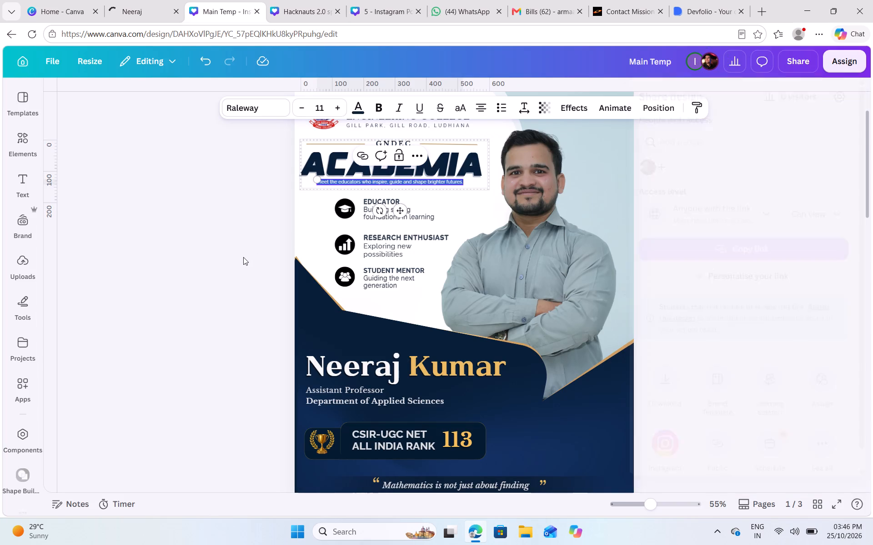
{"action": "left_click", "coordinate": [243, 257]}
{"action": "scroll", "coordinate": [586, 228], "scroll_direction": "right", "scroll_amount": 1}
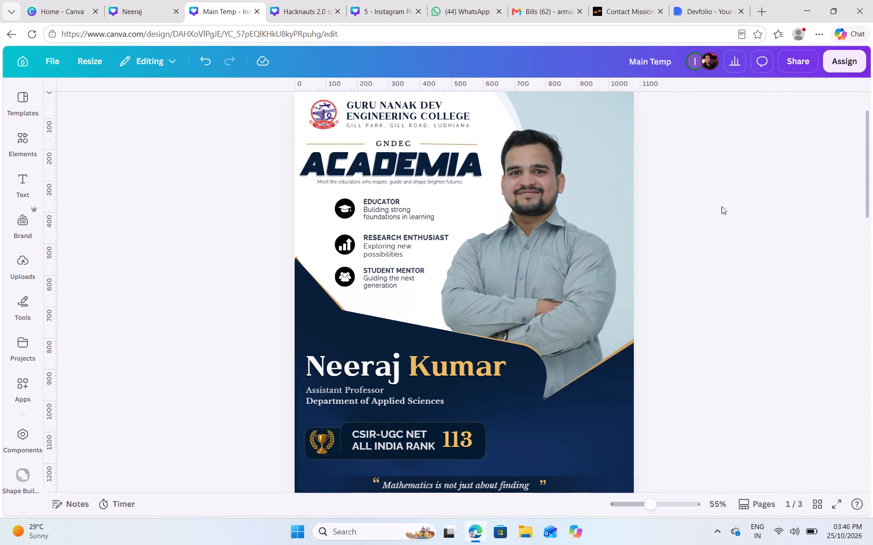
{"action": "scroll", "coordinate": [607, 261], "scroll_direction": "down", "scroll_amount": 5}
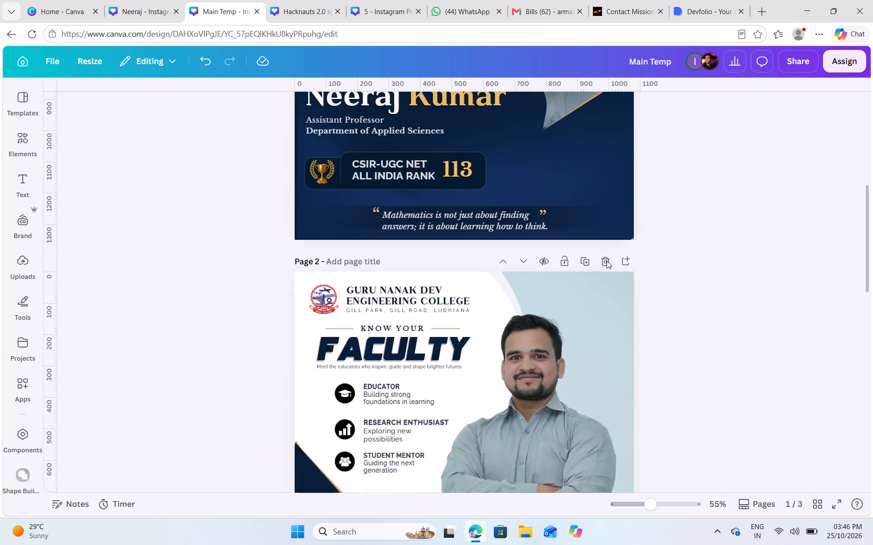
{"action": "scroll", "coordinate": [607, 261], "scroll_direction": "down", "scroll_amount": 5}
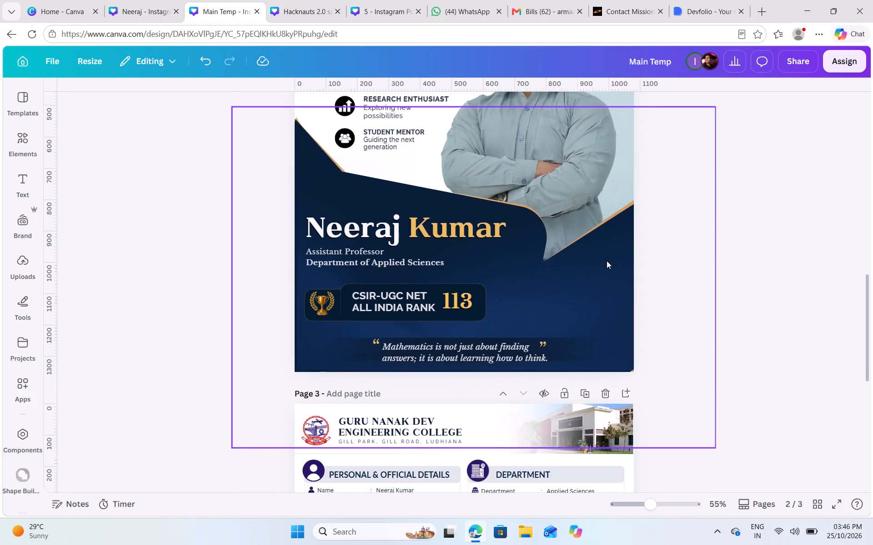
{"action": "scroll", "coordinate": [607, 261], "scroll_direction": "down", "scroll_amount": 2}
{"action": "scroll", "coordinate": [607, 261], "scroll_direction": "up", "scroll_amount": 7}
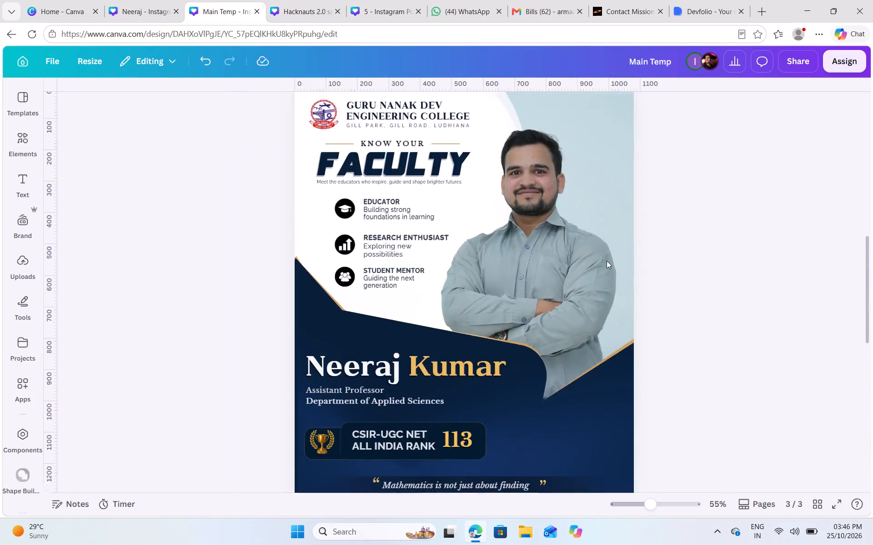
{"action": "scroll", "coordinate": [607, 261], "scroll_direction": "up", "scroll_amount": 6}
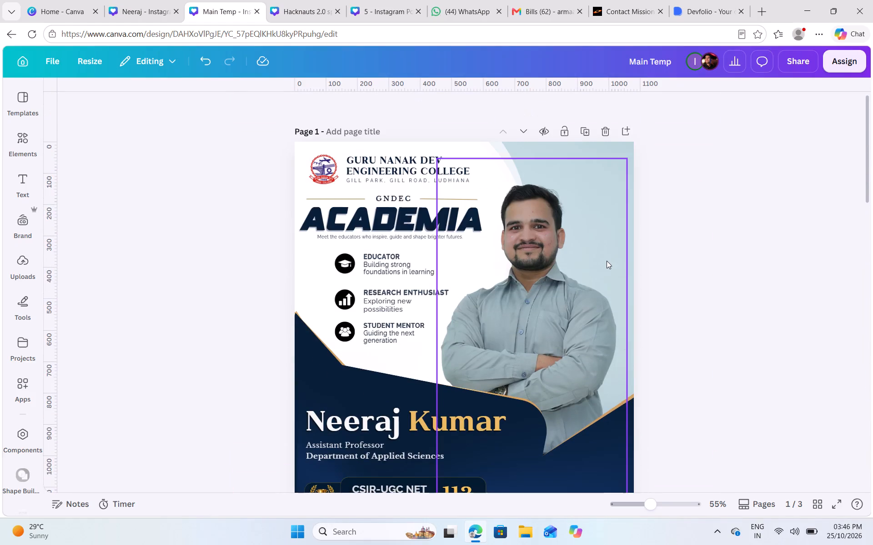
Copy the grouped GNDEC ACADEMIA title with its tagline from page 1, undoing any trial move of the group.
{"action": "left_click", "coordinate": [422, 220]}
{"action": "left_click", "coordinate": [397, 197]}
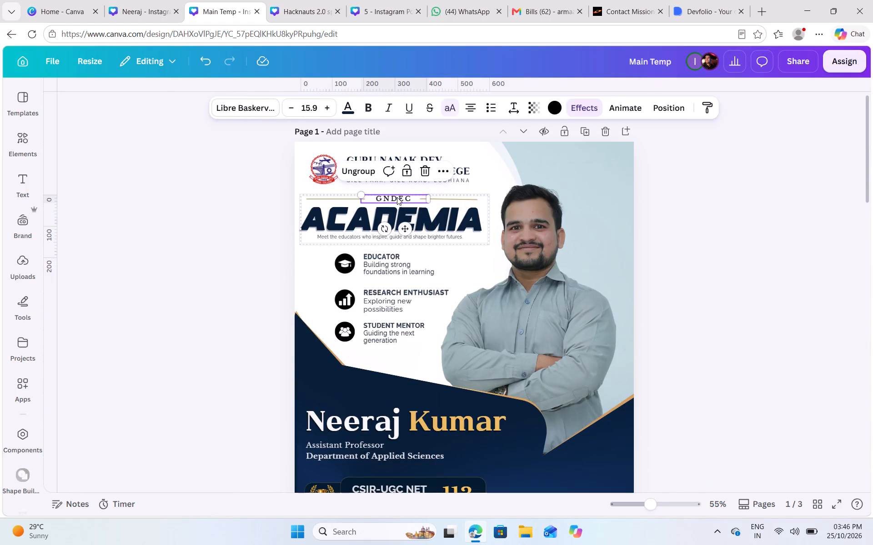
{"action": "left_click", "coordinate": [296, 201]}
{"action": "left_click", "coordinate": [295, 188]}
{"action": "left_click_drag", "start_coordinate": [288, 190], "coordinate": [359, 239]}
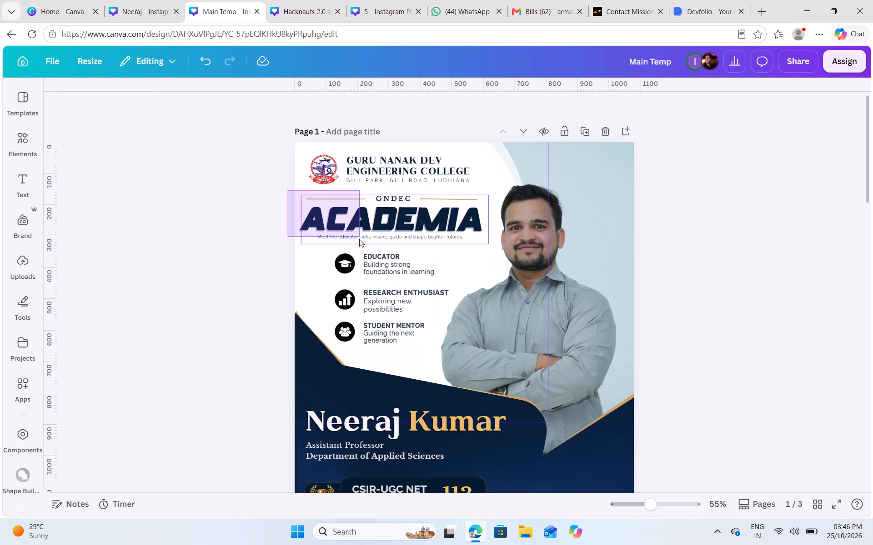
{"action": "left_click_drag", "start_coordinate": [359, 239], "coordinate": [361, 242]}
{"action": "left_click", "coordinate": [258, 222]}
{"action": "left_click", "coordinate": [334, 224]}
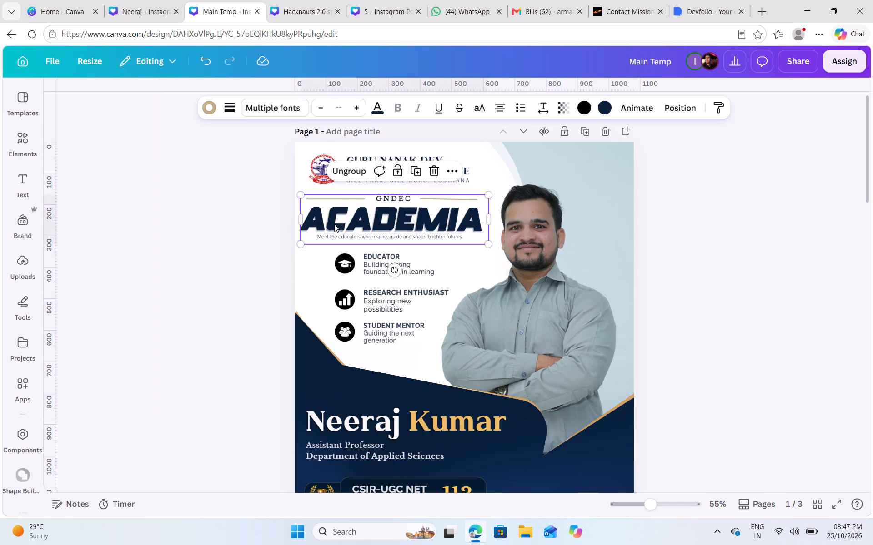
{"action": "left_click_drag", "start_coordinate": [336, 215], "coordinate": [332, 233]}
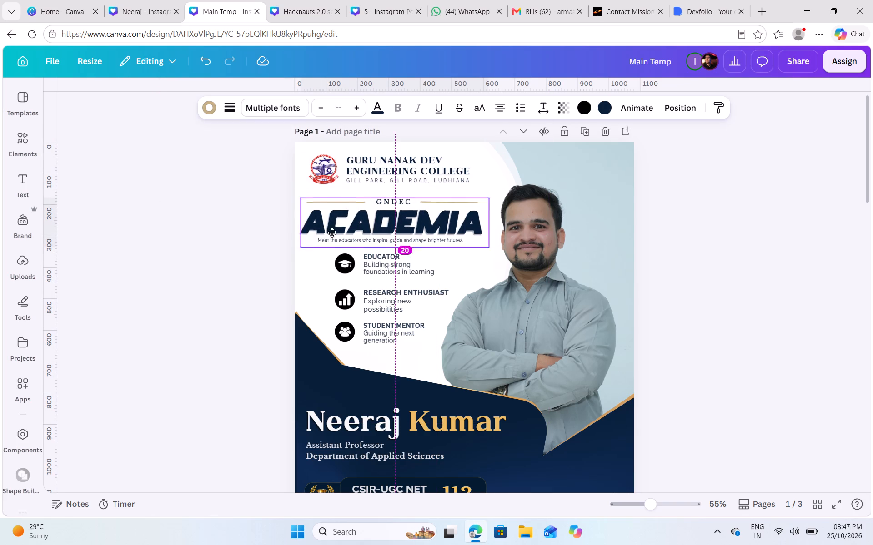
{"action": "left_click_drag", "start_coordinate": [332, 233], "coordinate": [332, 232]}
{"action": "left_click", "coordinate": [207, 63]}
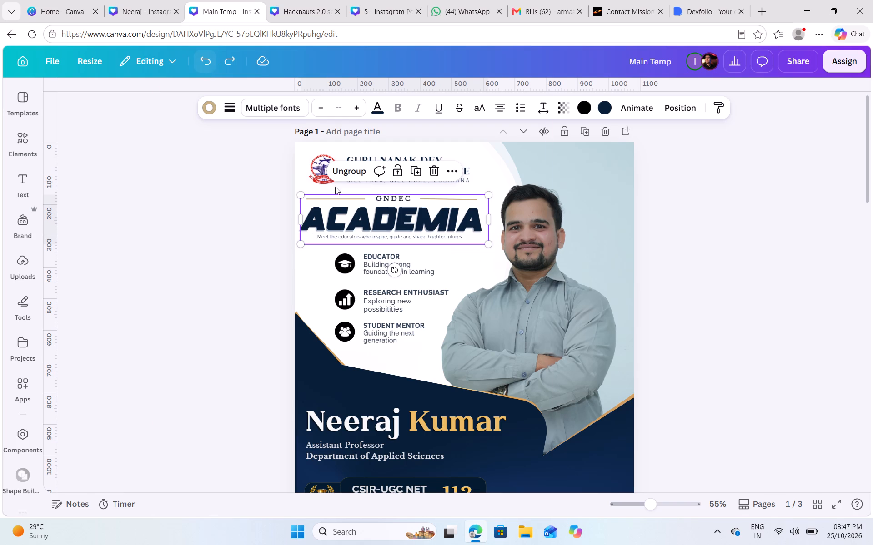
{"action": "key", "text": "ctrl+c"}
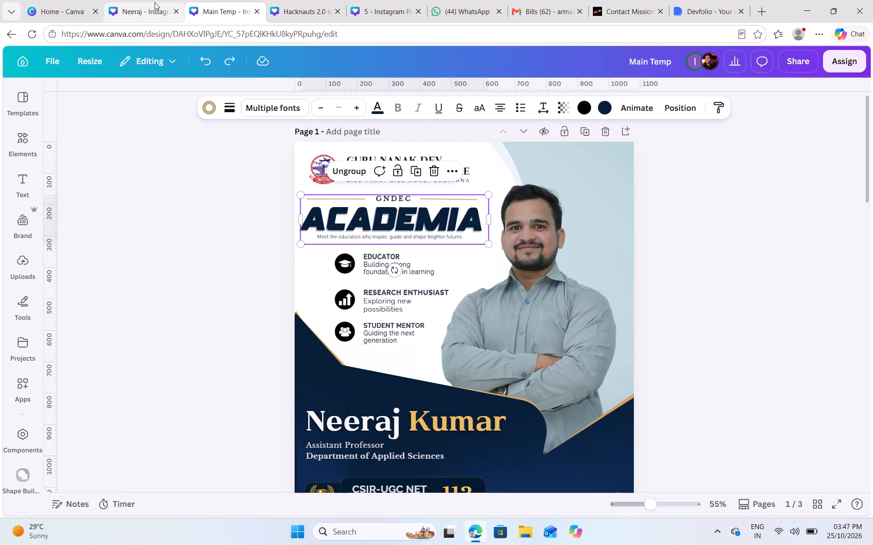
Return to the Neeraj faculty design and delete the KNOW YOUR FACULTY title group from page 1.
{"action": "left_click", "coordinate": [152, 2]}
{"action": "scroll", "coordinate": [457, 210], "scroll_direction": "down", "scroll_amount": 3}
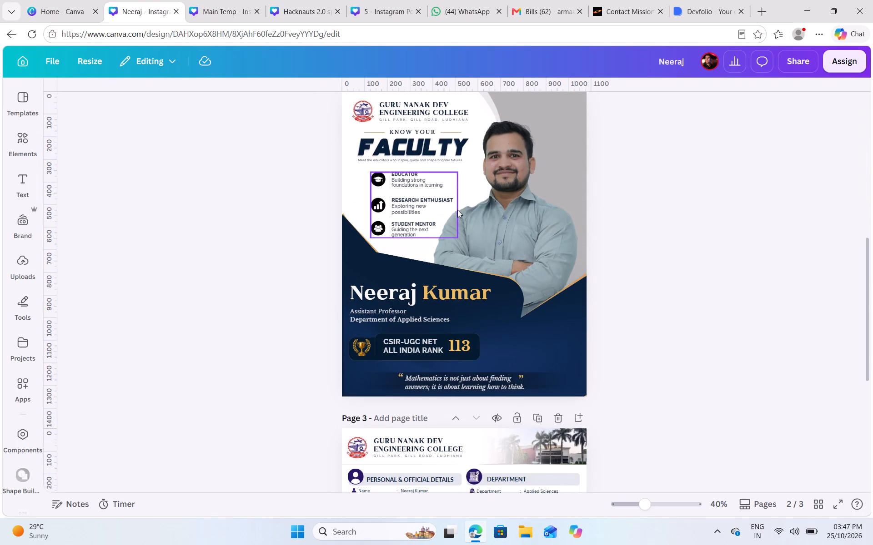
{"action": "scroll", "coordinate": [457, 210], "scroll_direction": "up", "scroll_amount": 4}
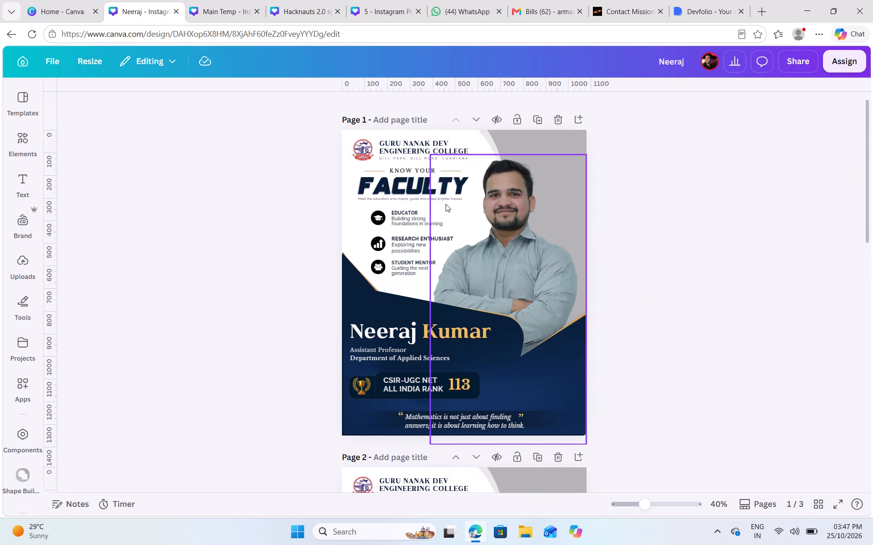
{"action": "left_click", "coordinate": [412, 183]}
{"action": "key", "text": "Delete"}
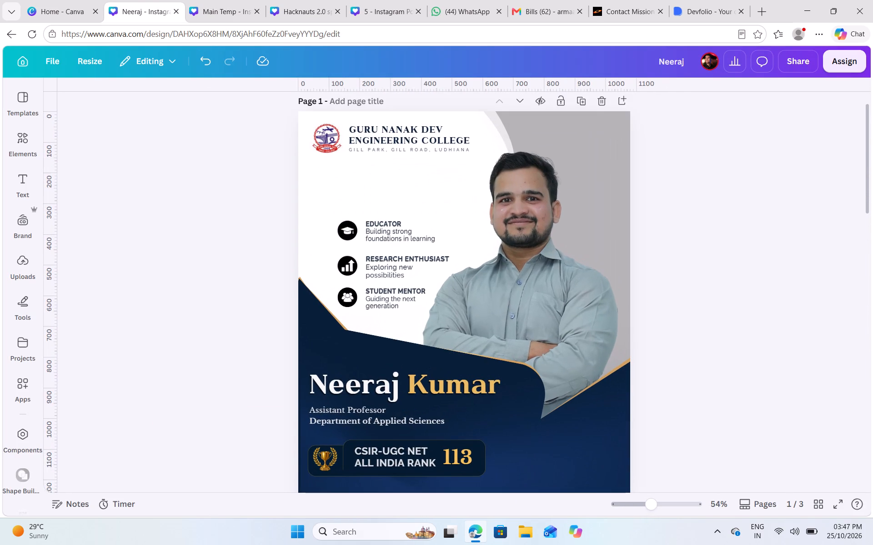
Paste the copied GNDEC ACADEMIA title group with its tagline onto page 1 above the Educator entry.
{"action": "key", "text": "ctrl+v"}
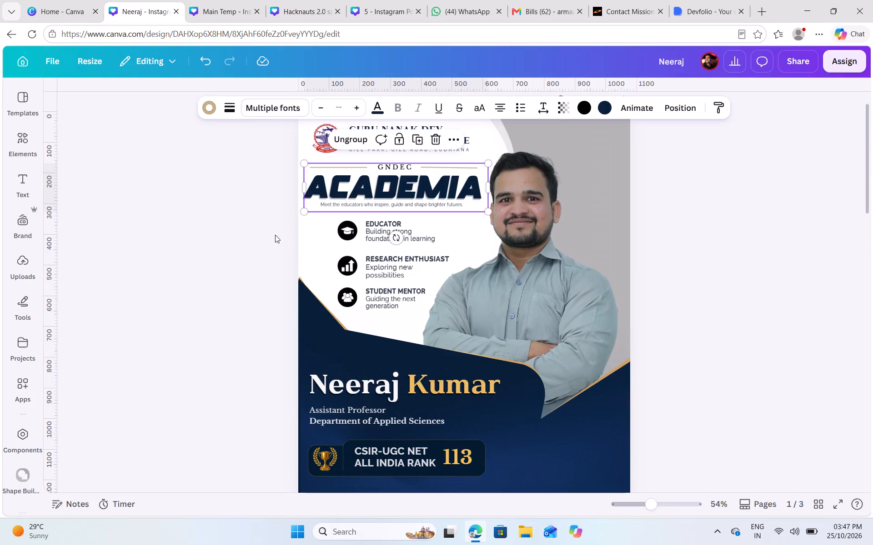
{"action": "left_click", "coordinate": [241, 246]}
Delete the phone number value and its colon from Personal & Official Details on page 3.
{"action": "scroll", "coordinate": [241, 246], "scroll_direction": "down", "scroll_amount": 6}
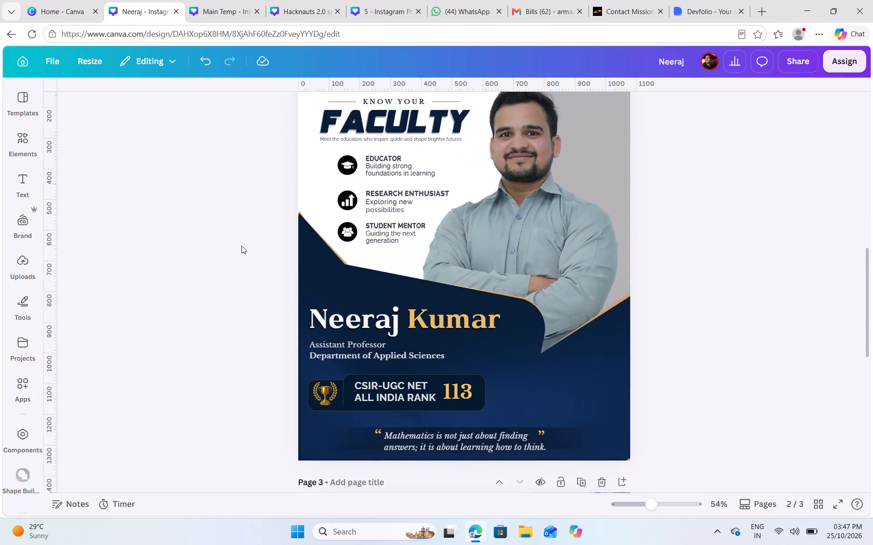
{"action": "scroll", "coordinate": [241, 246], "scroll_direction": "down", "scroll_amount": 8}
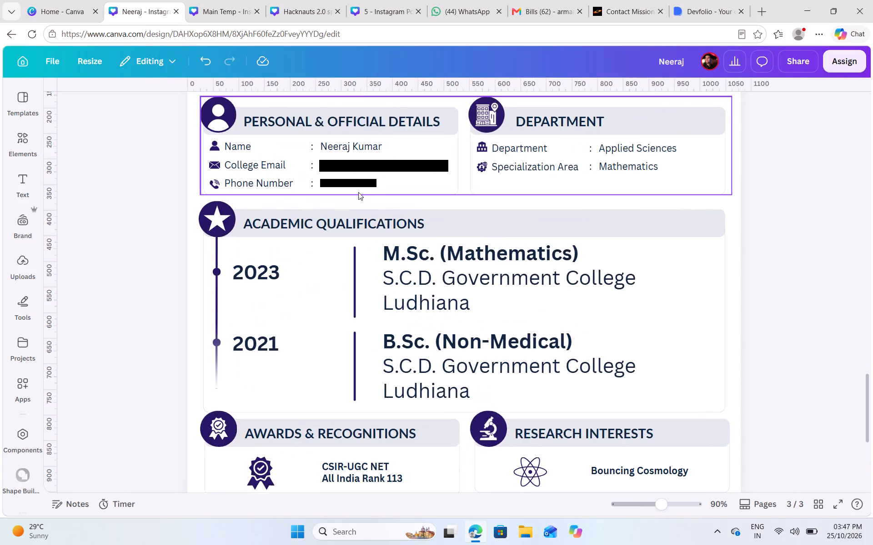
{"action": "left_click", "coordinate": [356, 182]}
{"action": "left_click", "coordinate": [356, 182]}
{"action": "left_click", "coordinate": [356, 183]}
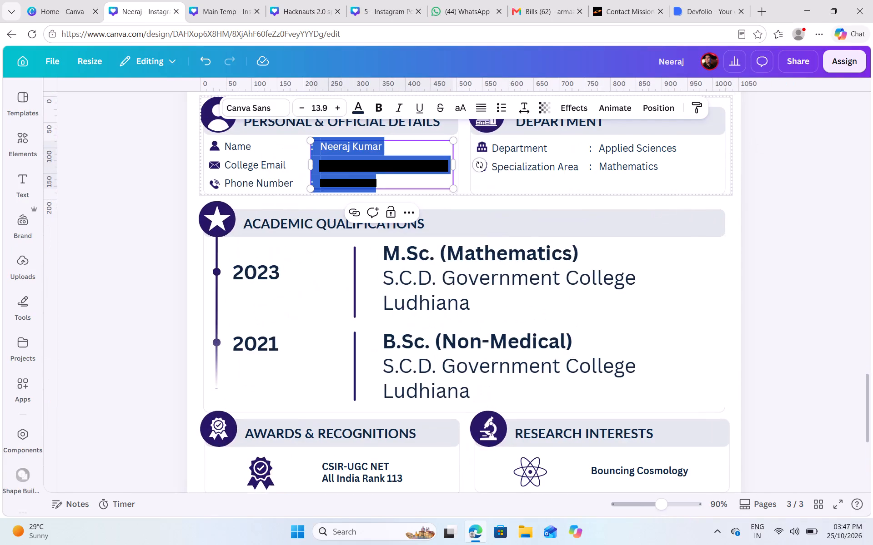
{"action": "left_click", "coordinate": [356, 183]}
{"action": "left_click_drag", "start_coordinate": [379, 180], "coordinate": [311, 183]}
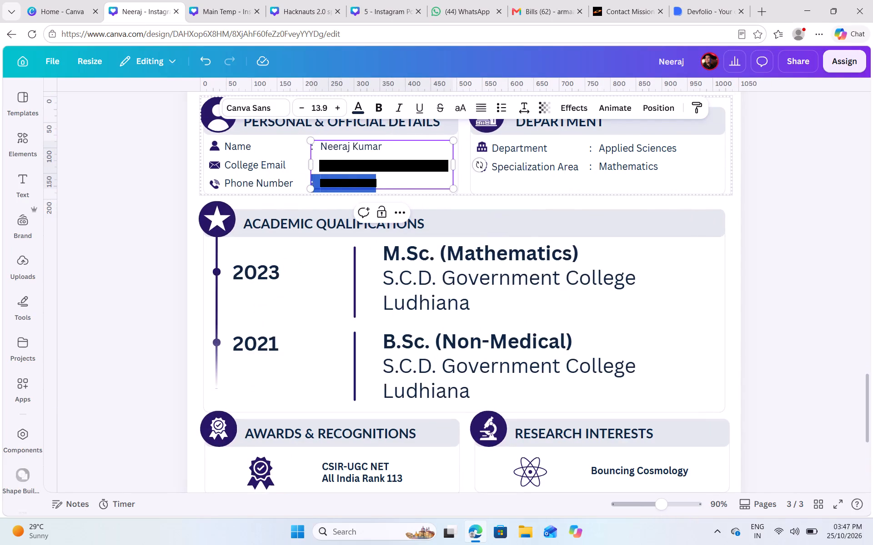
{"action": "left_click_drag", "start_coordinate": [311, 183], "coordinate": [308, 183]}
{"action": "key", "text": "BackSpace"}
{"action": "key", "text": "BackSpace"}
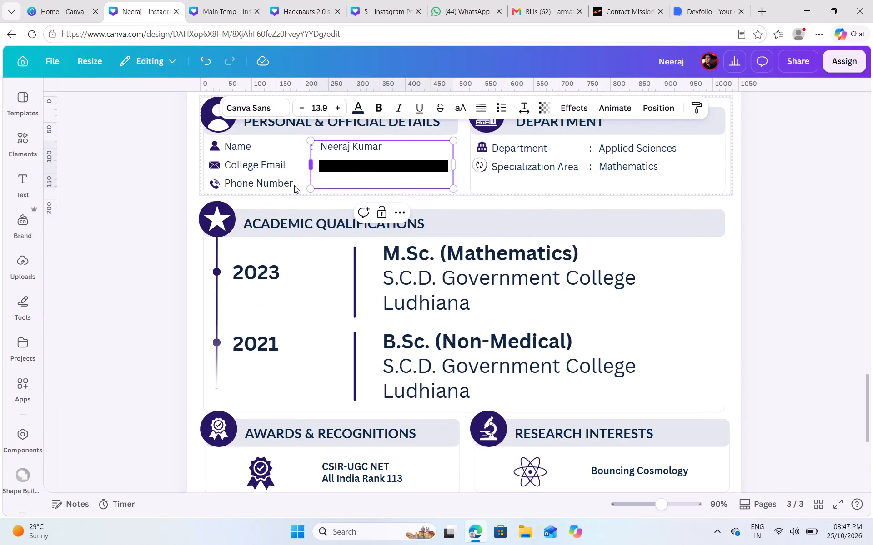
Remove the Phone Number label and its phone icon from the Personal & Official Details section.
{"action": "double_click", "coordinate": [277, 184]}
{"action": "left_click", "coordinate": [286, 183]}
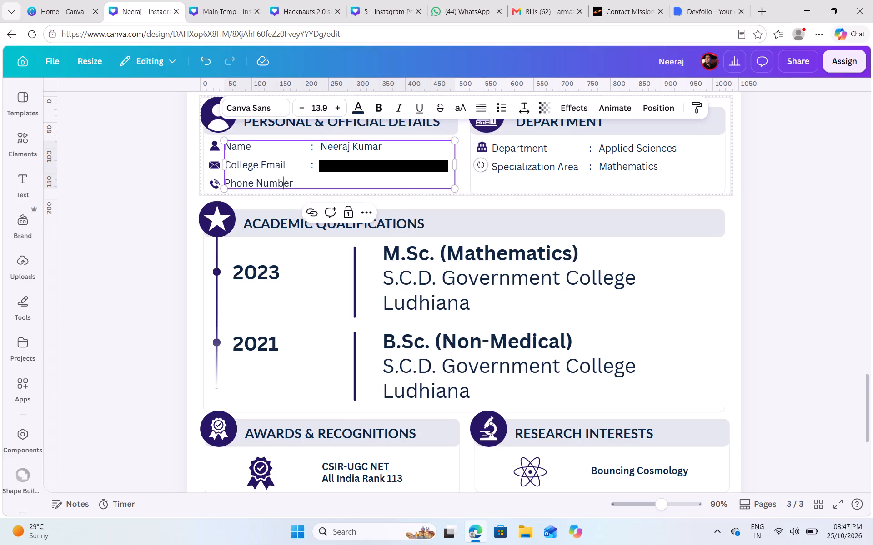
{"action": "left_click_drag", "start_coordinate": [297, 183], "coordinate": [225, 182]}
{"action": "key", "text": "BackSpace"}
{"action": "left_click", "coordinate": [214, 184]}
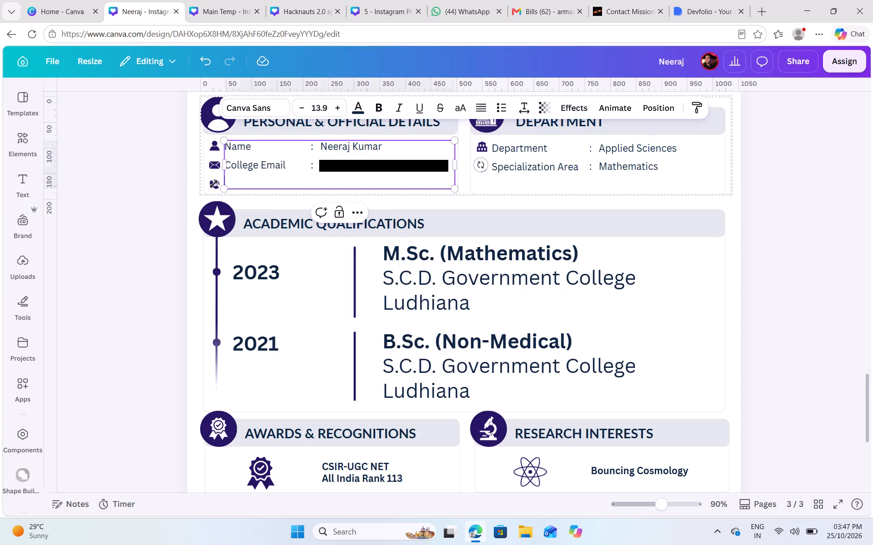
{"action": "left_click", "coordinate": [244, 155]}
{"action": "left_click", "coordinate": [166, 194]}
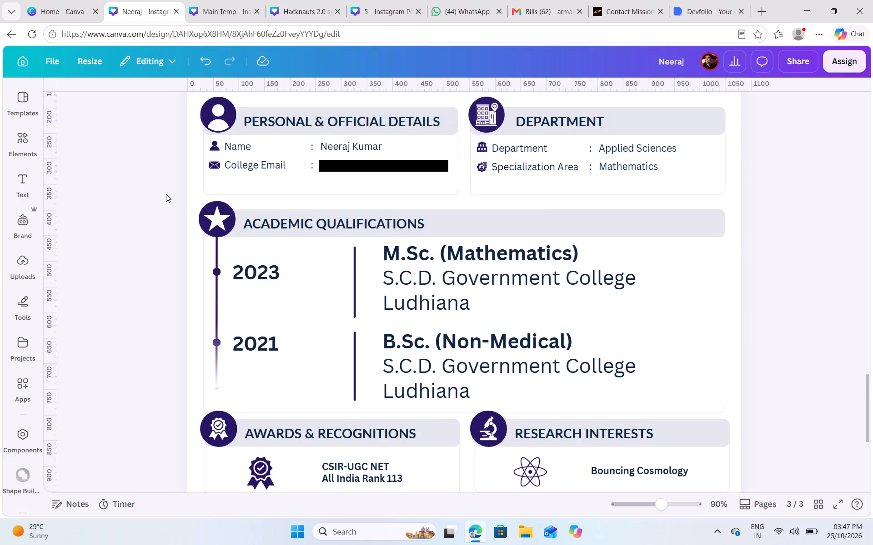
Delete page 2, the duplicate poster that still carries the KNOW YOUR FACULTY title.
{"action": "scroll", "coordinate": [166, 194], "scroll_direction": "up", "scroll_amount": 2}
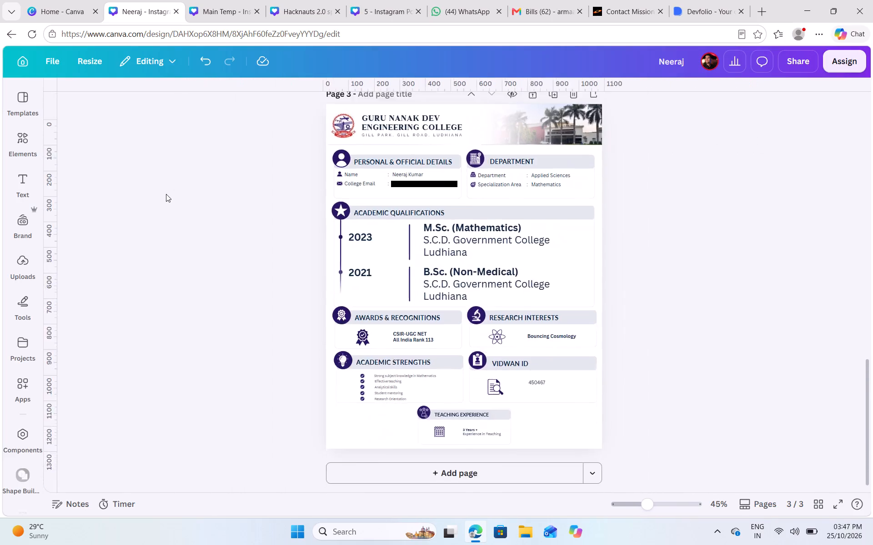
{"action": "scroll", "coordinate": [166, 194], "scroll_direction": "up", "scroll_amount": 4}
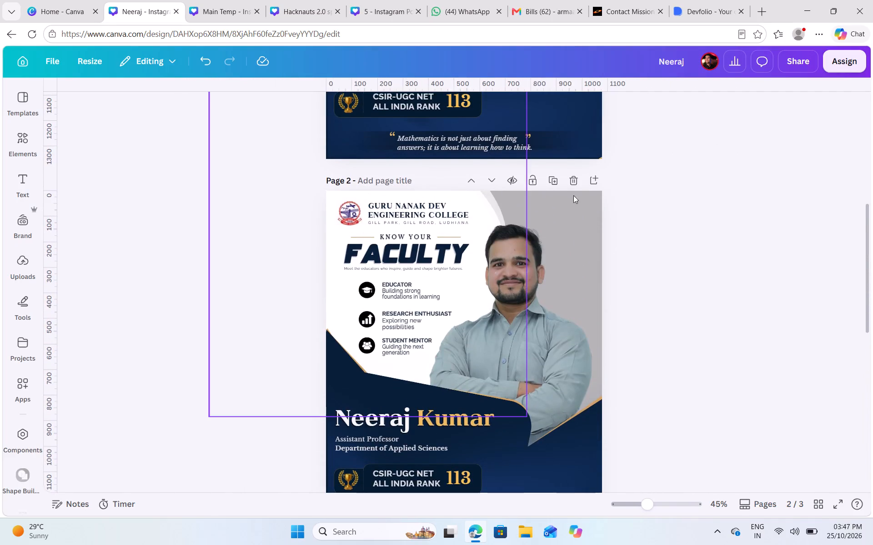
{"action": "left_click", "coordinate": [572, 181]}
Copy the sharing link of the faculty design.
{"action": "scroll", "coordinate": [572, 181], "scroll_direction": "up", "scroll_amount": 4}
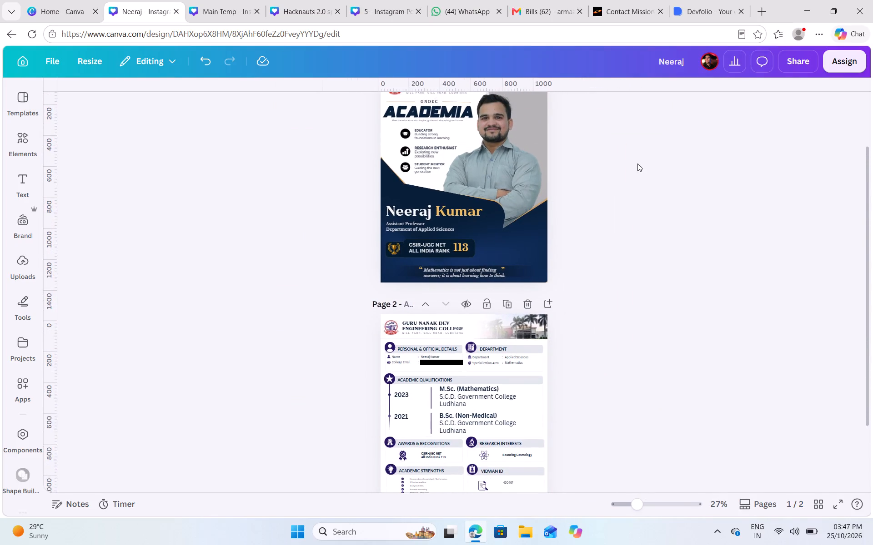
{"action": "scroll", "coordinate": [637, 163], "scroll_direction": "up", "scroll_amount": 1}
{"action": "left_click", "coordinate": [790, 73]}
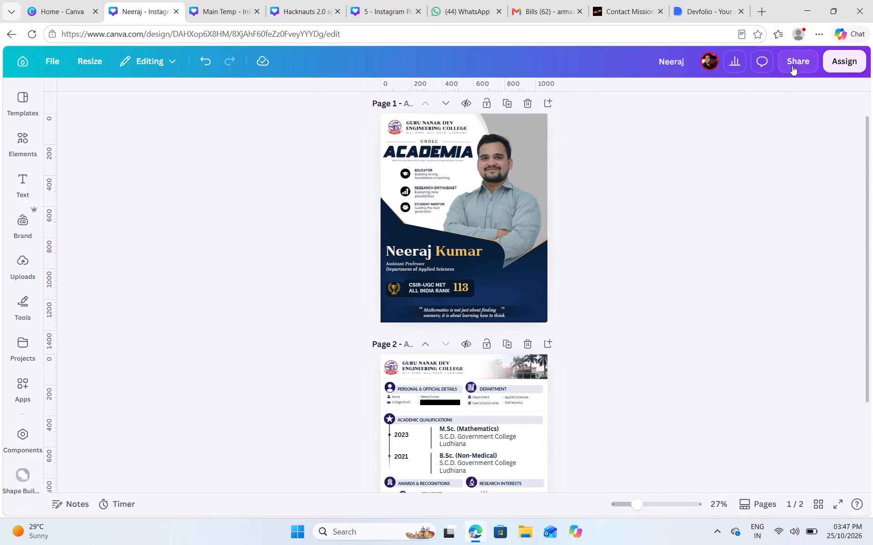
{"action": "left_click", "coordinate": [792, 64]}
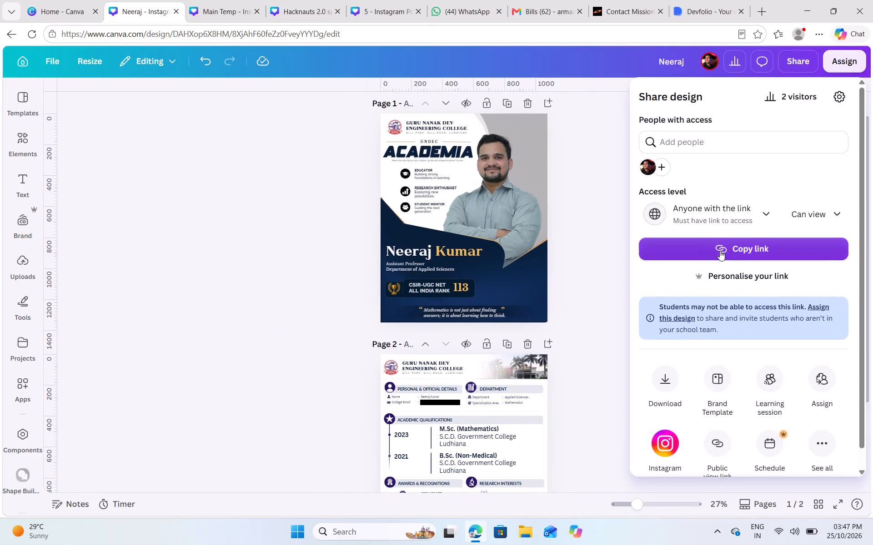
{"action": "left_click", "coordinate": [687, 243]}
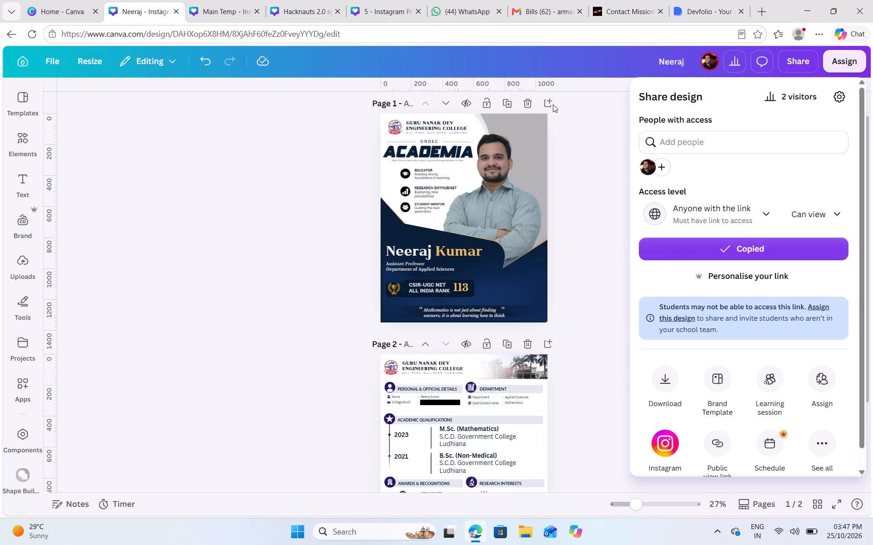